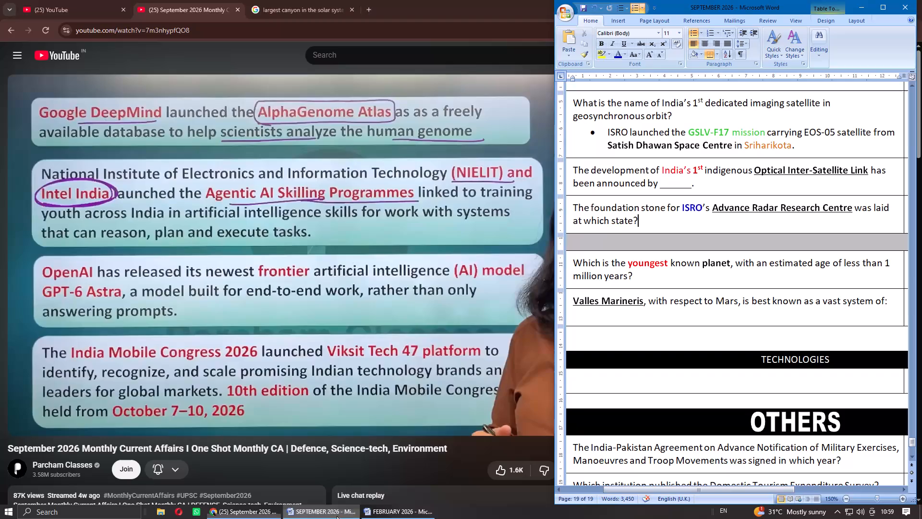
left_click(607, 381)
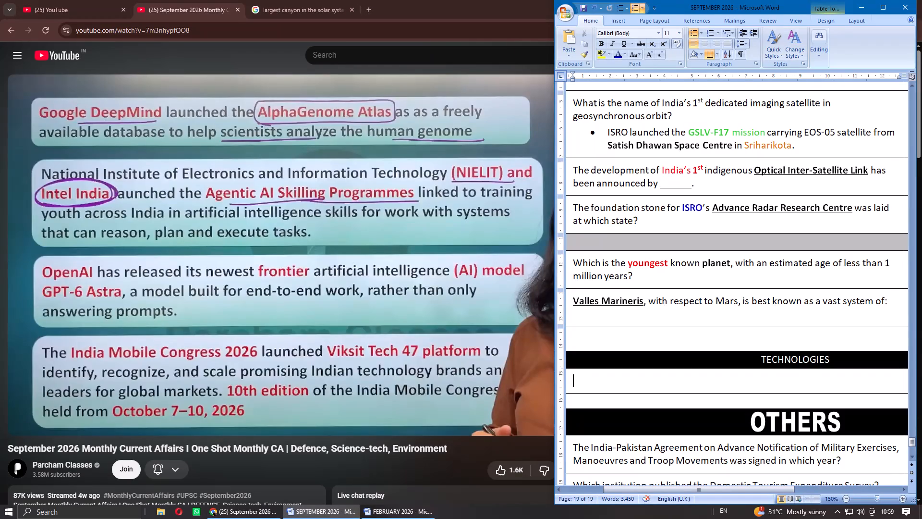
type("Open")
key("space")
key("BackSpace")
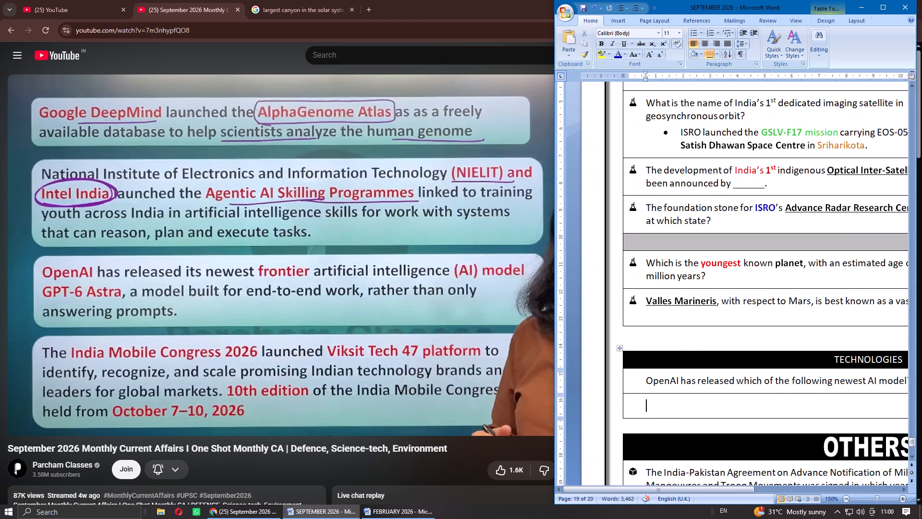
Remove the left indent from the OpenAI question and from the empty row below it.
left_click_drag(645, 381, 675, 381)
left_click(639, 381)
key("BackSpace")
left_click(654, 407)
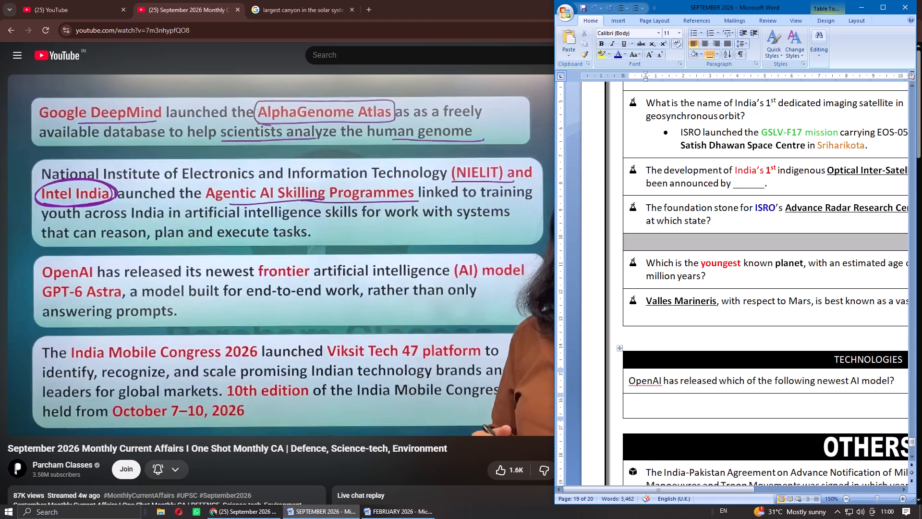
key("BackSpace")
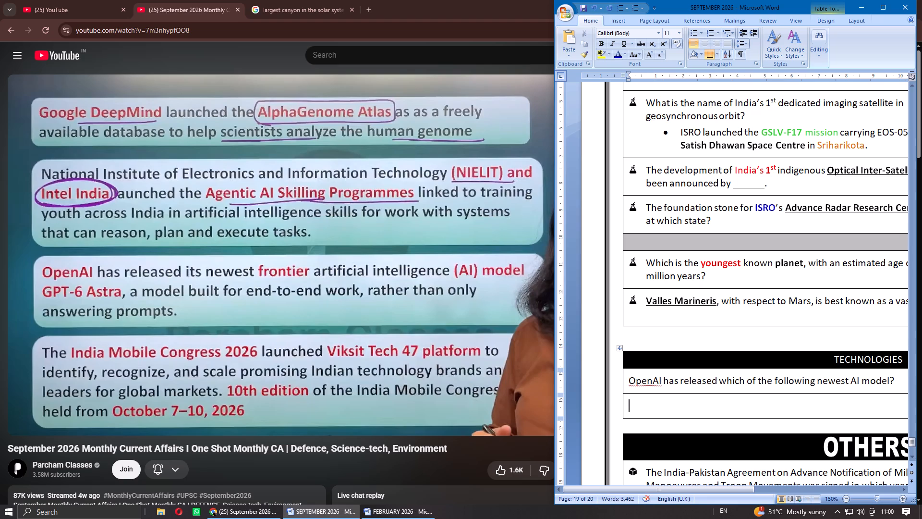
Apply the flask bullet to the OpenAI question, like the other Science & Tech questions.
left_click(663, 379)
left_click(700, 31)
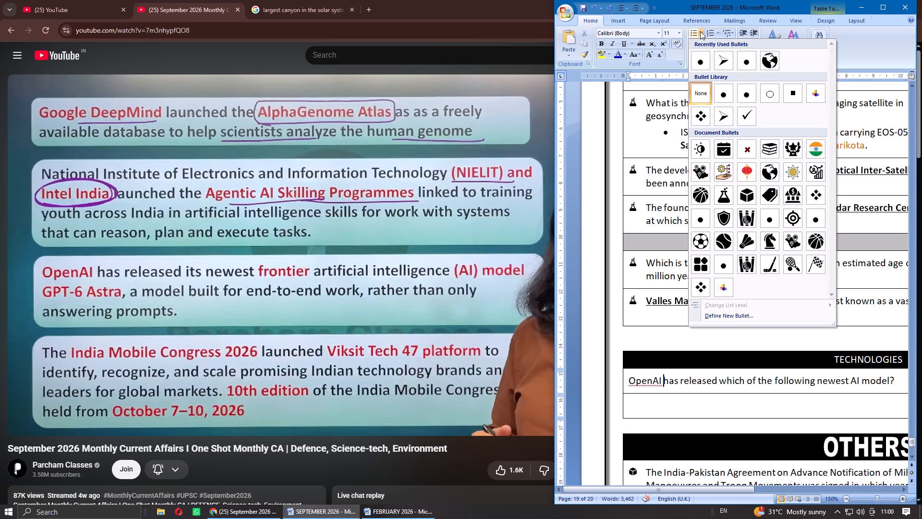
left_click(727, 191)
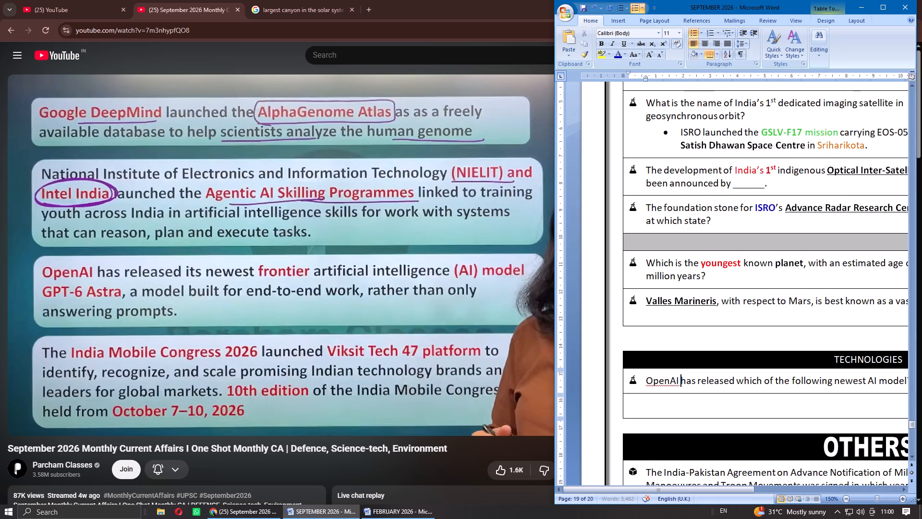
left_click(665, 406)
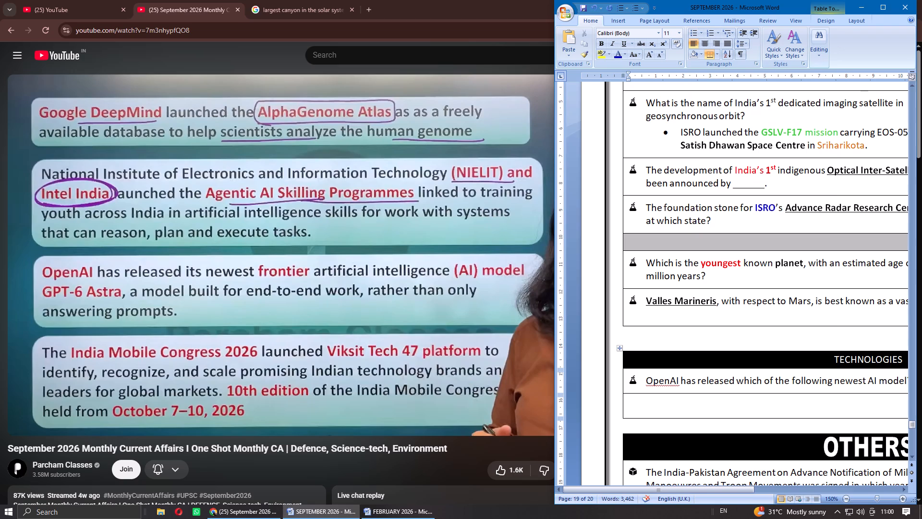
Exclude the word "OpenAI" in the Technologies question from spelling and grammar checking.
left_click_drag(648, 382, 679, 378)
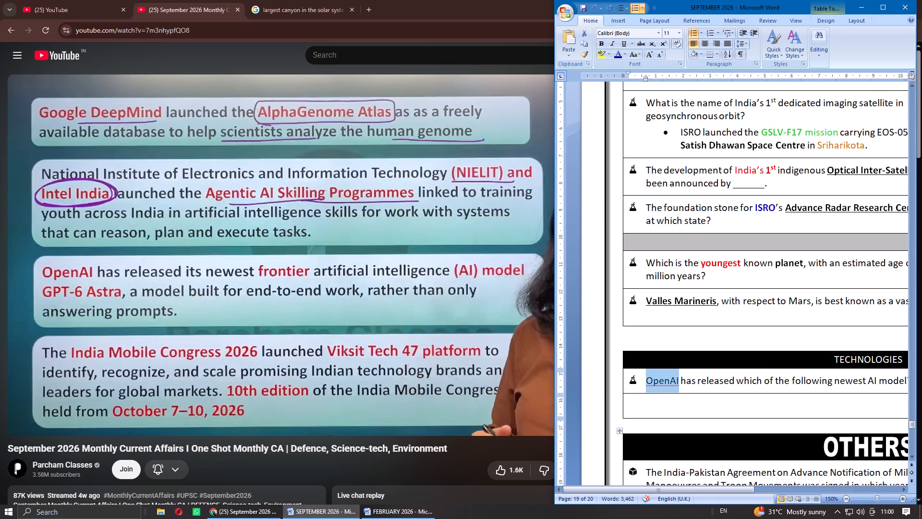
left_click(670, 494)
left_click(708, 284)
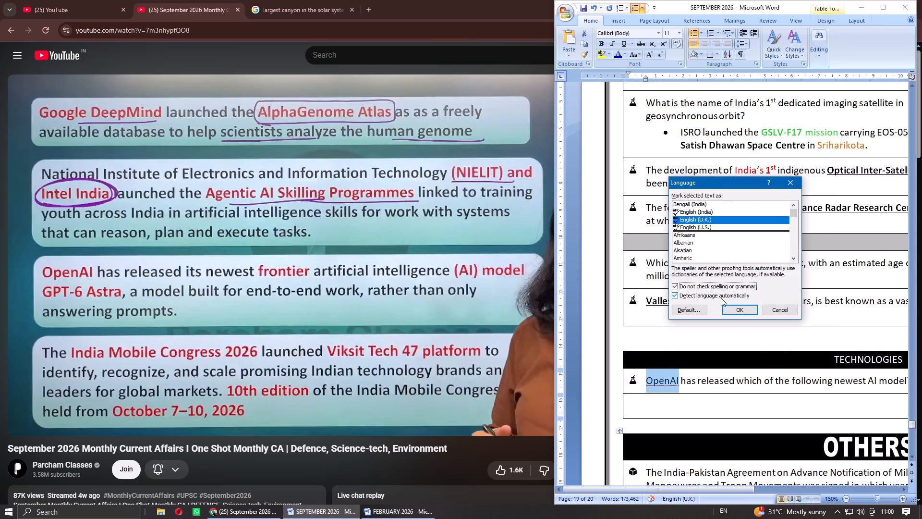
left_click(732, 314)
left_click(702, 382)
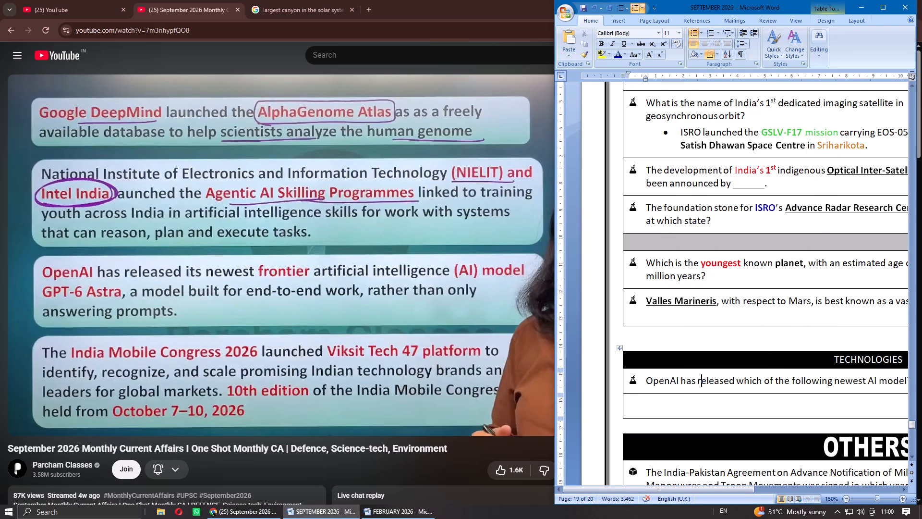
Reapply the custom purple font colour of "SCO" in the 26th SCO Summit question, making it available among the recent colours.
left_click_drag(646, 381, 679, 377)
scroll(732, 377, "down", 4)
scroll(732, 375, "up", 11)
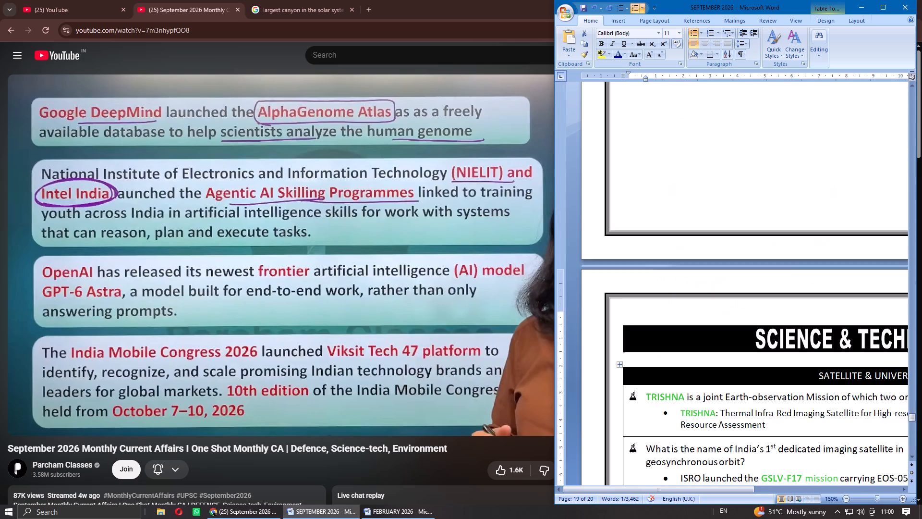
scroll(732, 375, "up", 16)
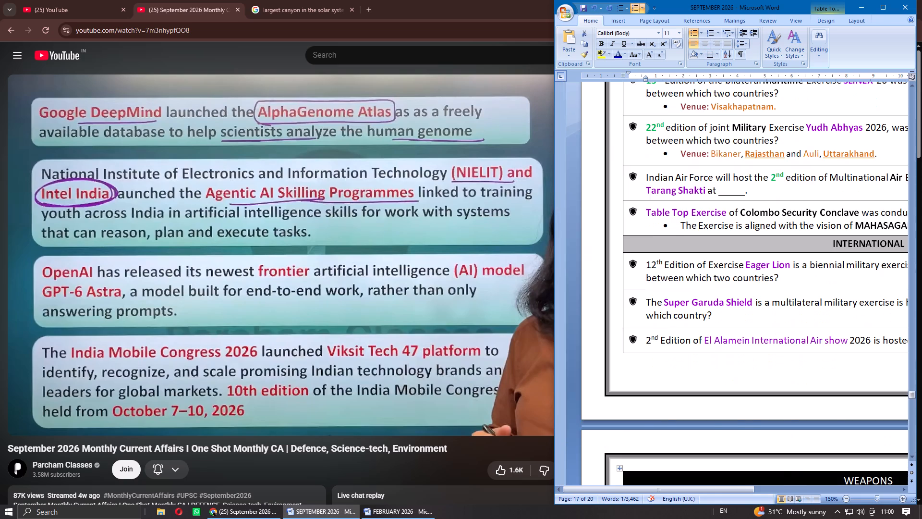
scroll(732, 375, "up", 12)
scroll(732, 375, "up", 12)
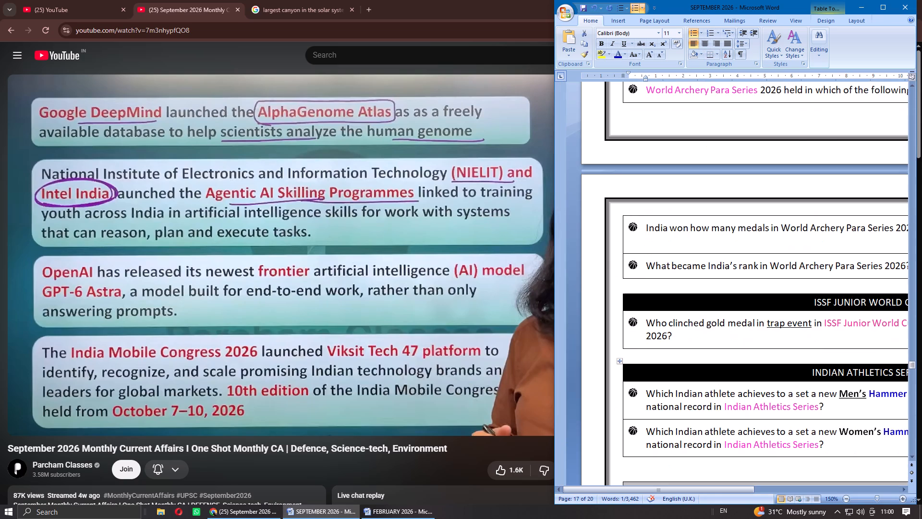
scroll(732, 375, "up", 6)
scroll(732, 375, "up", 20)
scroll(732, 375, "up", 10)
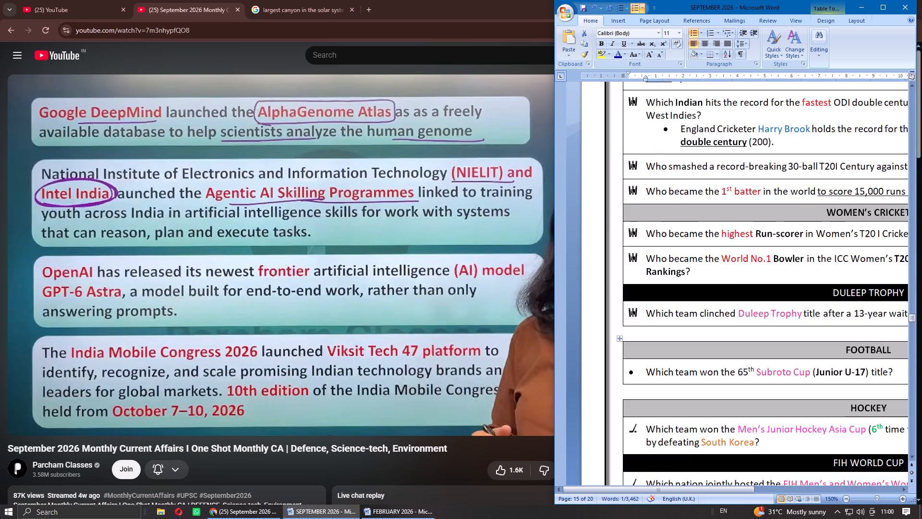
scroll(732, 375, "up", 20)
scroll(732, 375, "up", 6)
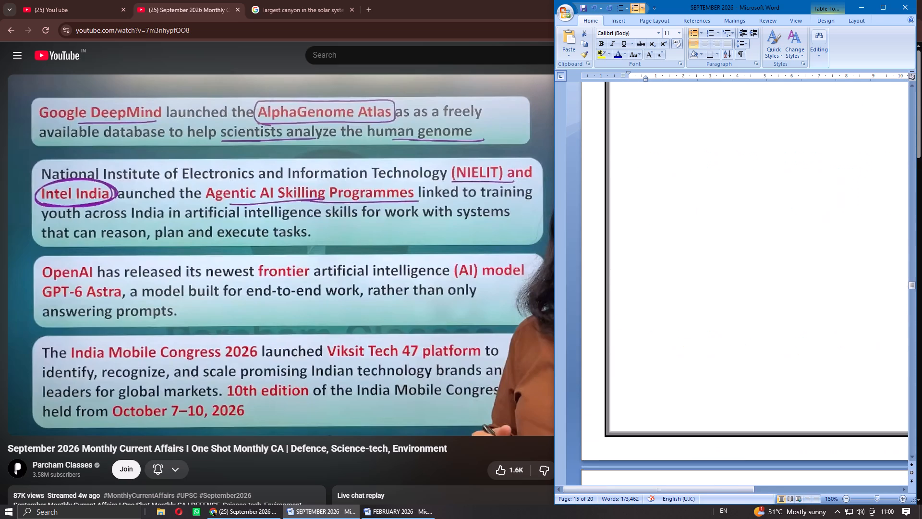
scroll(732, 375, "up", 6)
double_click(678, 284)
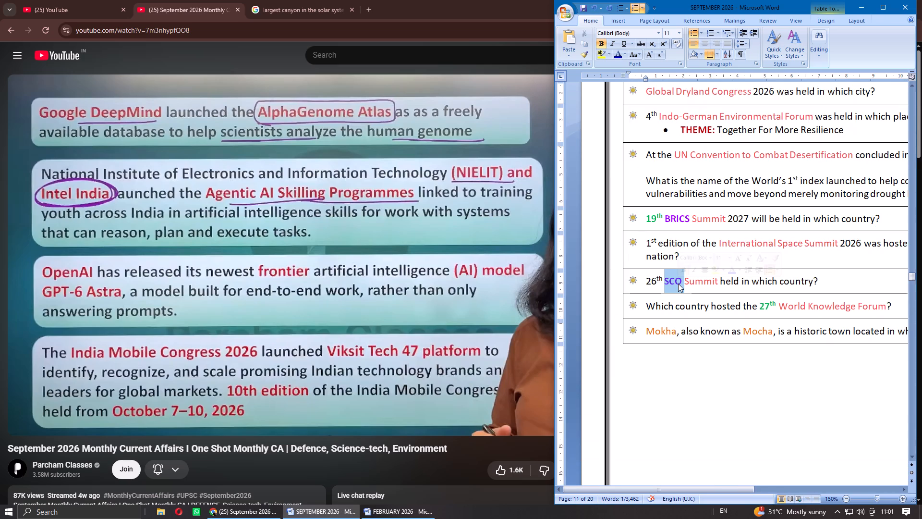
left_click(626, 53)
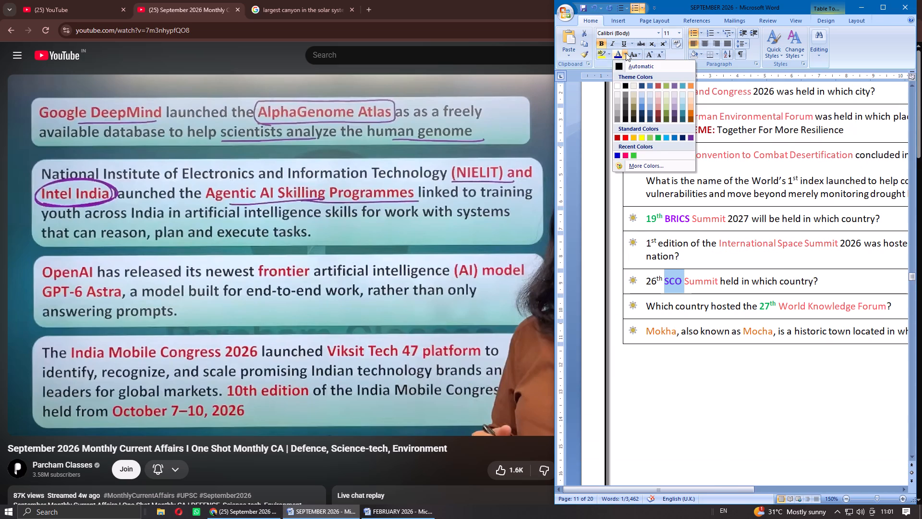
left_click(647, 163)
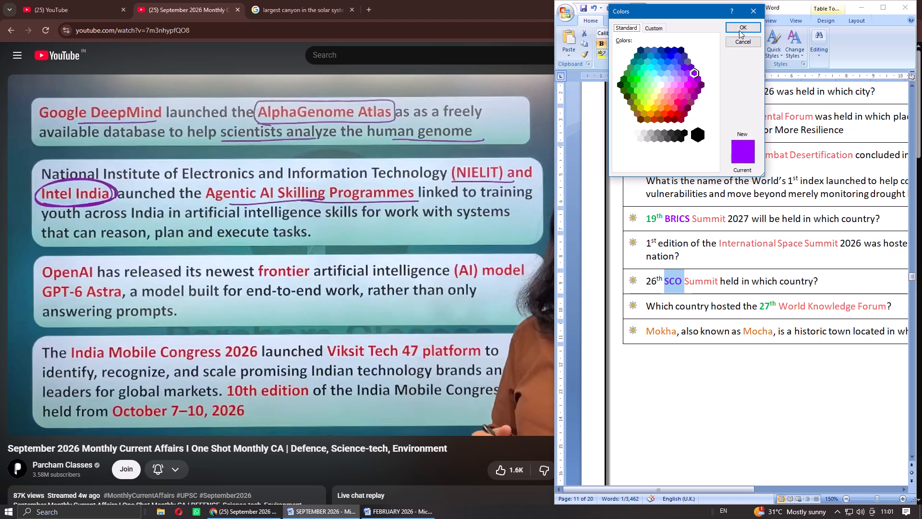
left_click(740, 29)
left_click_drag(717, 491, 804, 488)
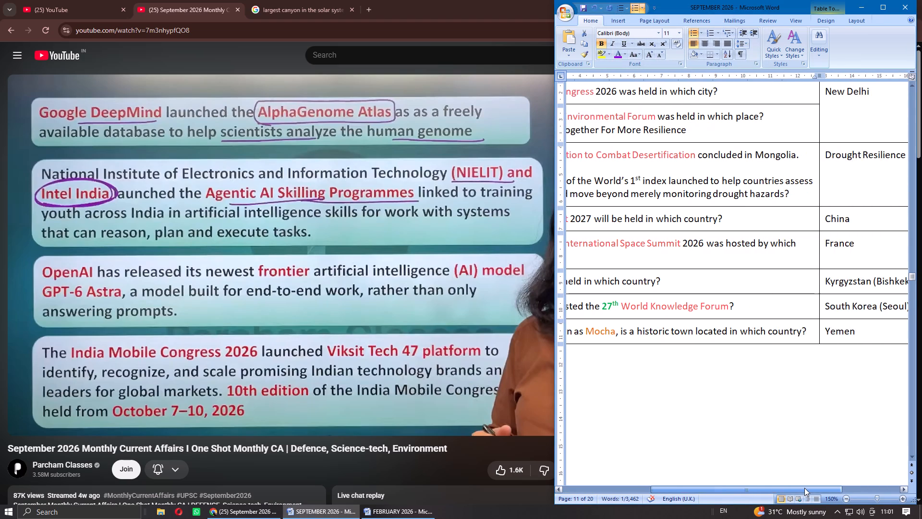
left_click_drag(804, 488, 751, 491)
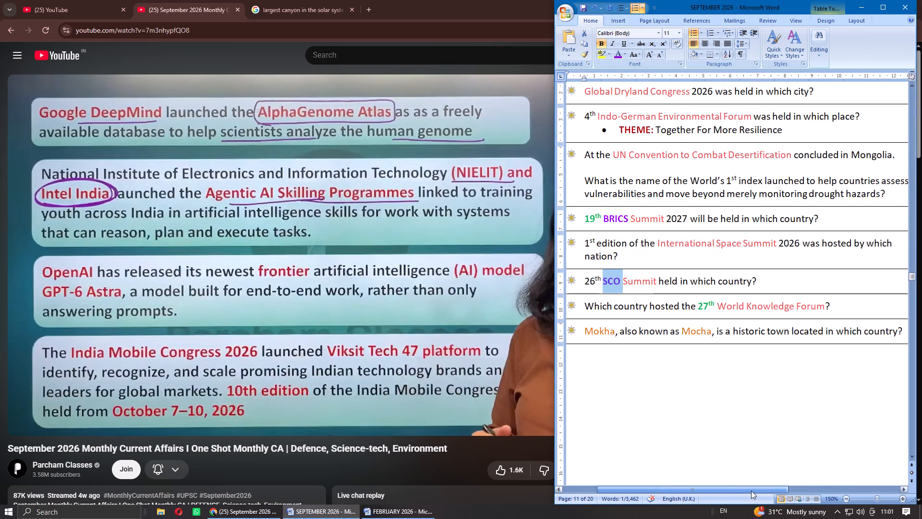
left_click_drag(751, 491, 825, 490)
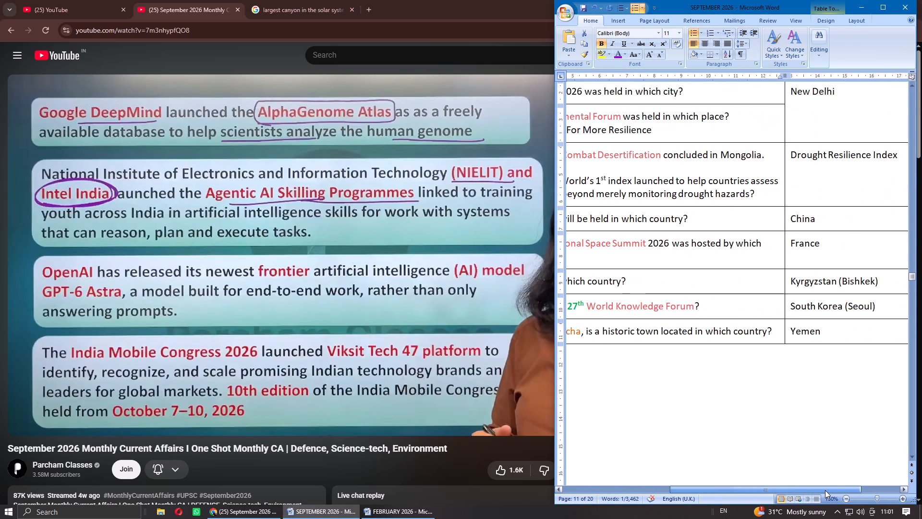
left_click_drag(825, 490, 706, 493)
Make the word "OpenAI" in the Technologies question bold and purple.
scroll(777, 385, "down", 9)
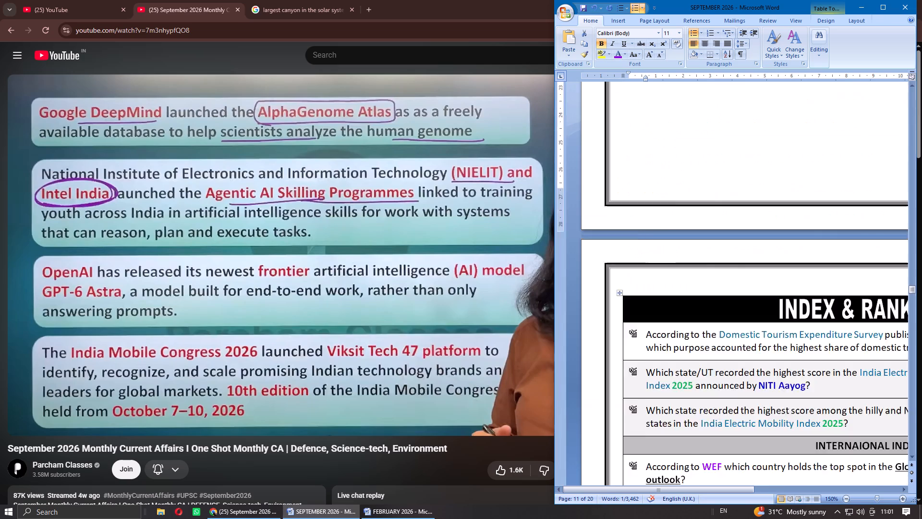
scroll(777, 385, "down", 20)
scroll(777, 385, "down", 17)
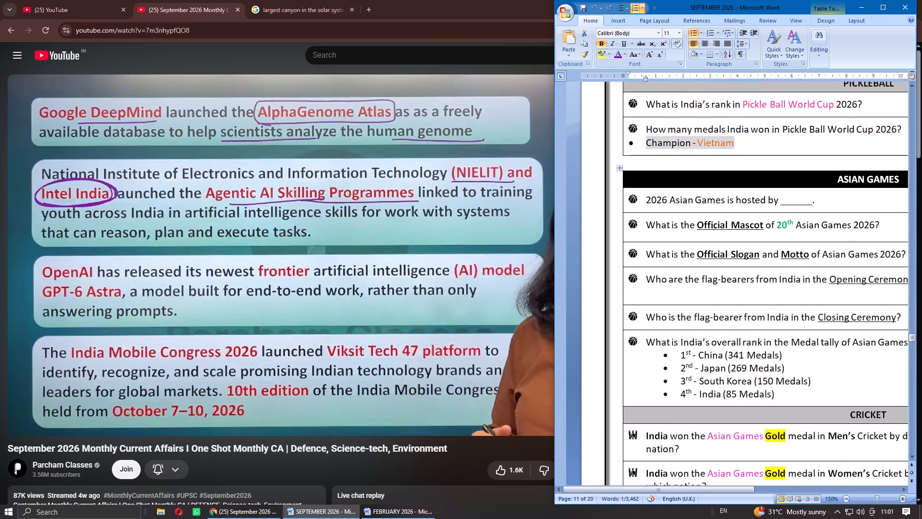
scroll(777, 385, "down", 20)
scroll(777, 385, "down", 17)
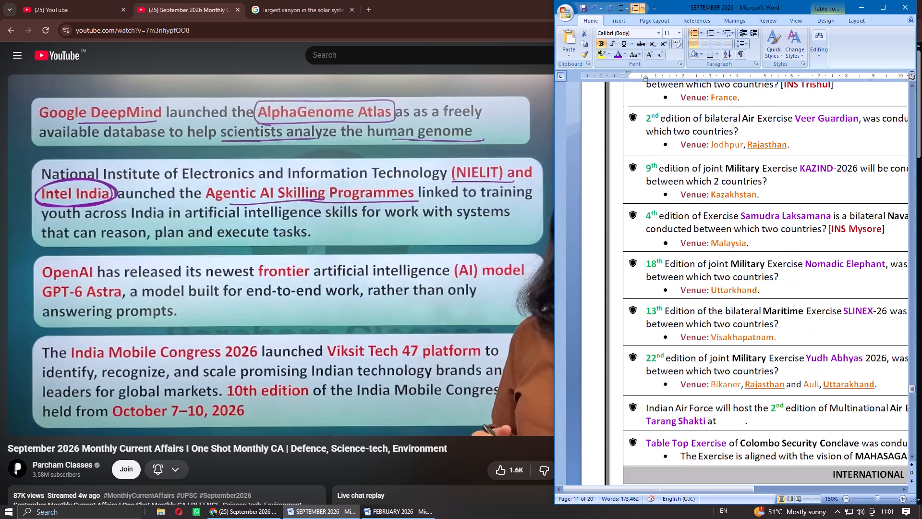
scroll(777, 385, "down", 20)
scroll(777, 385, "down", 16)
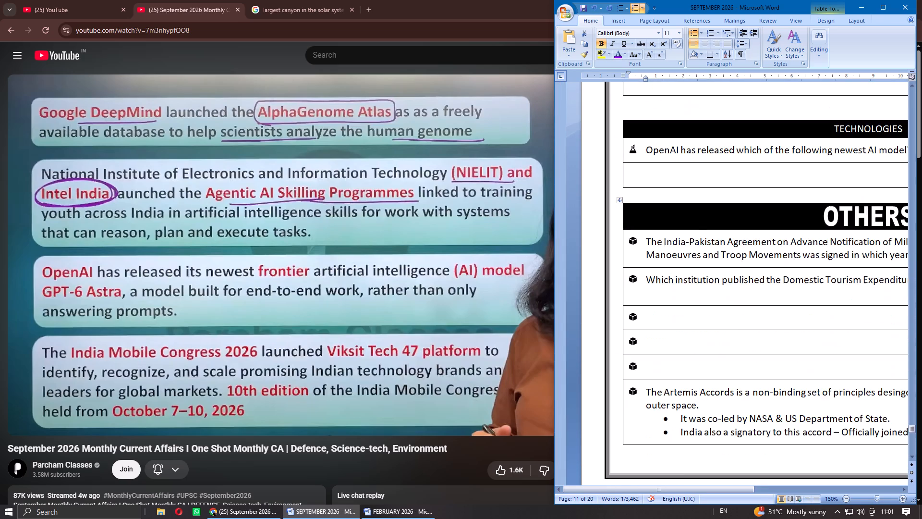
scroll(777, 385, "up", 5)
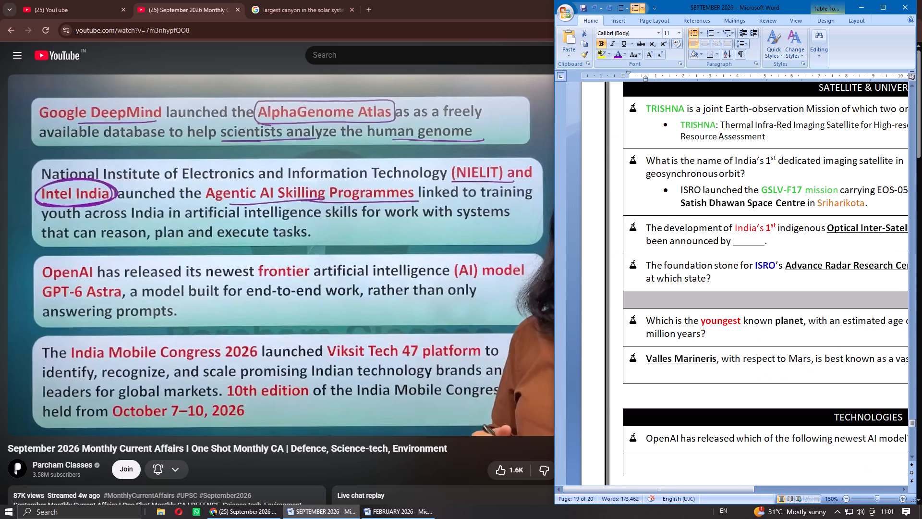
scroll(706, 366, "down", 2)
left_click_drag(652, 326, 678, 325)
triple_click(659, 324)
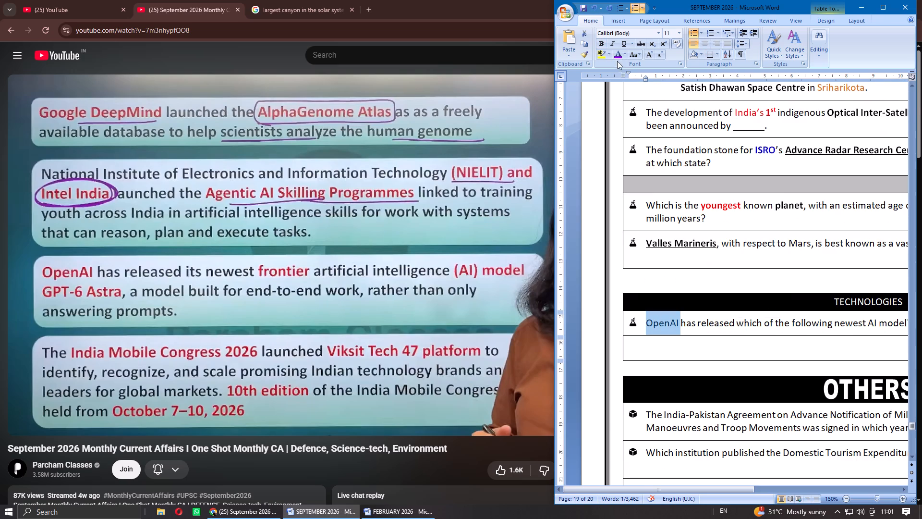
left_click(617, 57)
left_click(601, 45)
left_click(724, 326)
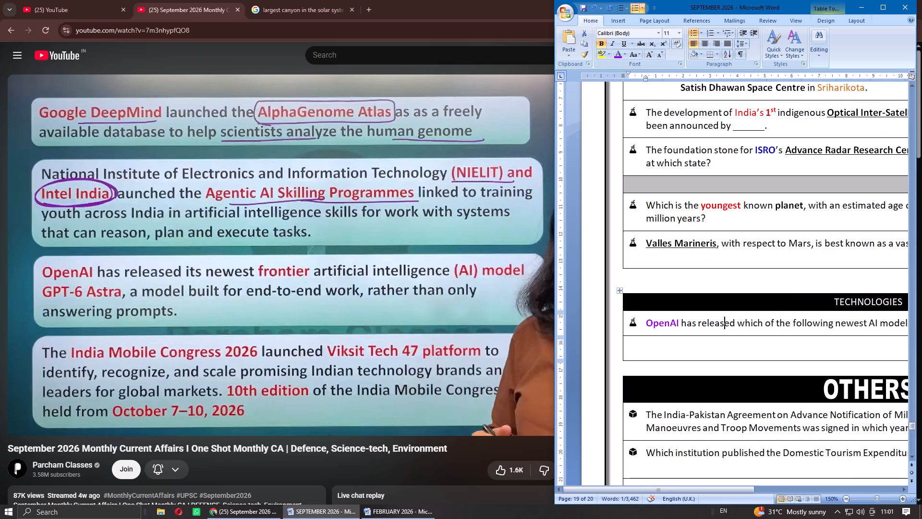
Save the document.
left_click(581, 7)
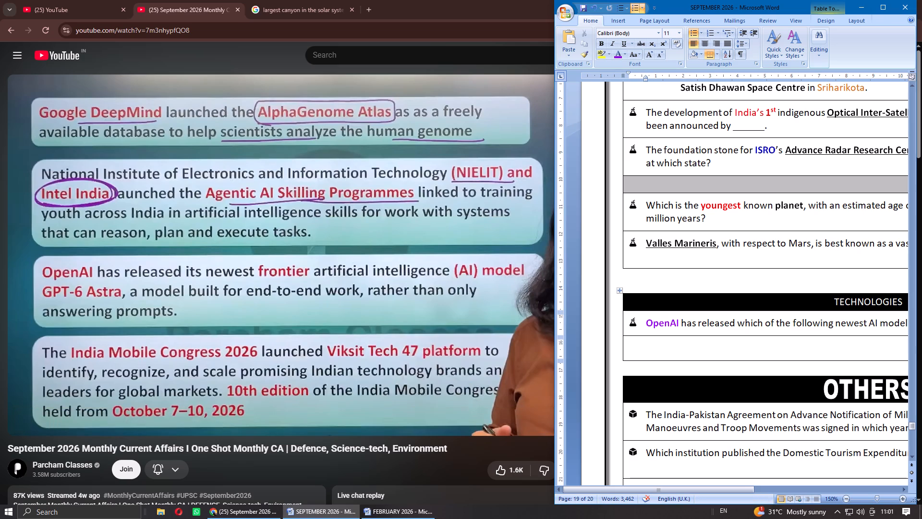
Go back to the Summit table and look over its questions and answers alongside the India Mobile Congress slide.
scroll(765, 347, "up", 9)
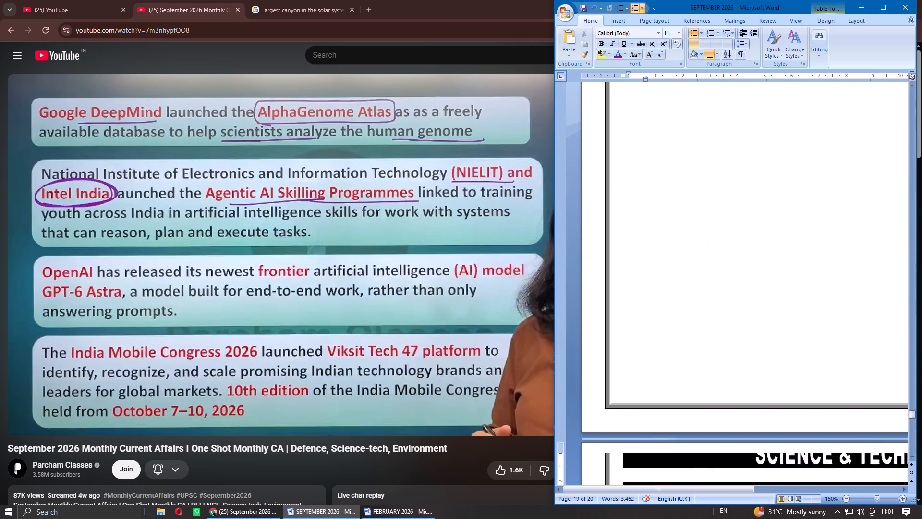
scroll(765, 347, "up", 11)
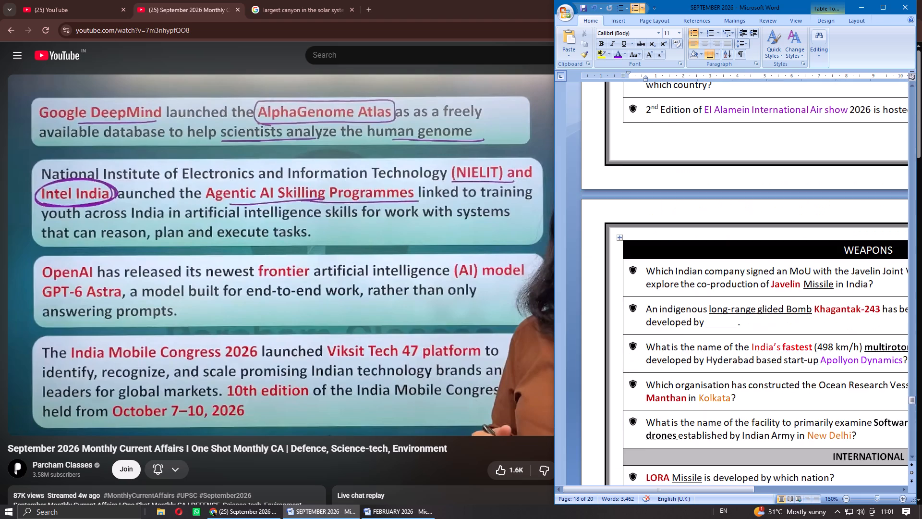
scroll(765, 347, "up", 4)
scroll(765, 347, "up", 20)
scroll(765, 347, "up", 3)
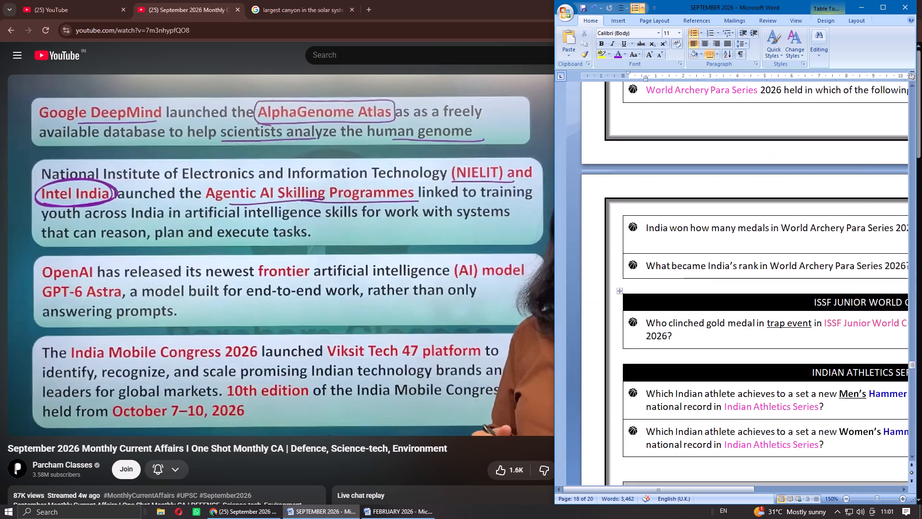
scroll(765, 347, "up", 20)
scroll(765, 347, "up", 14)
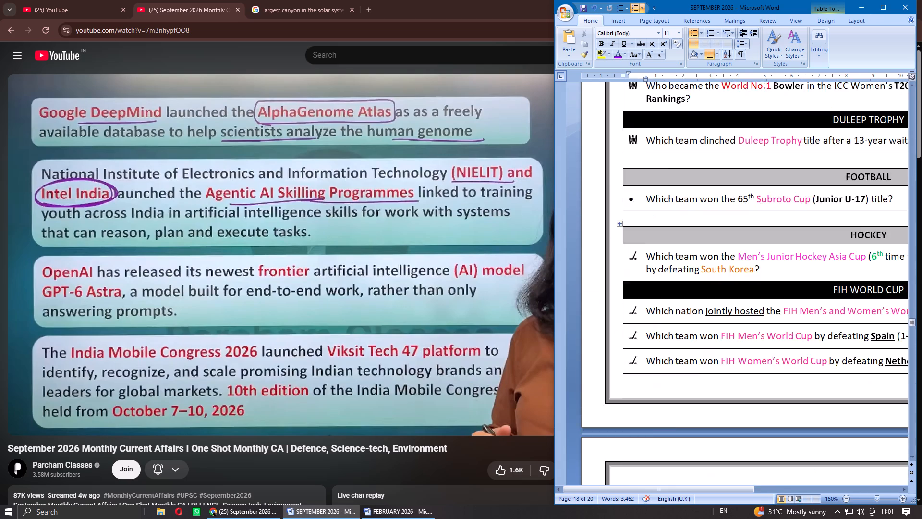
scroll(765, 347, "up", 11)
scroll(765, 347, "up", 20)
scroll(765, 347, "up", 4)
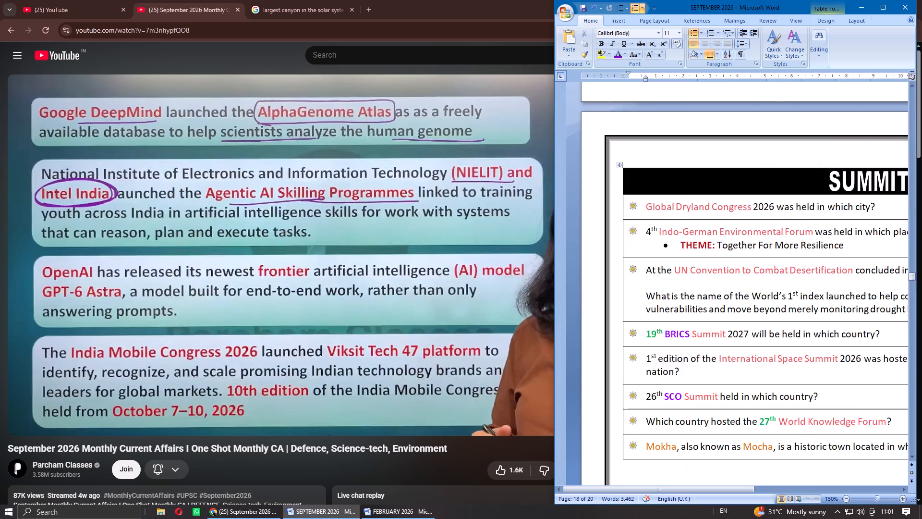
scroll(765, 347, "up", 8)
scroll(765, 347, "down", 5)
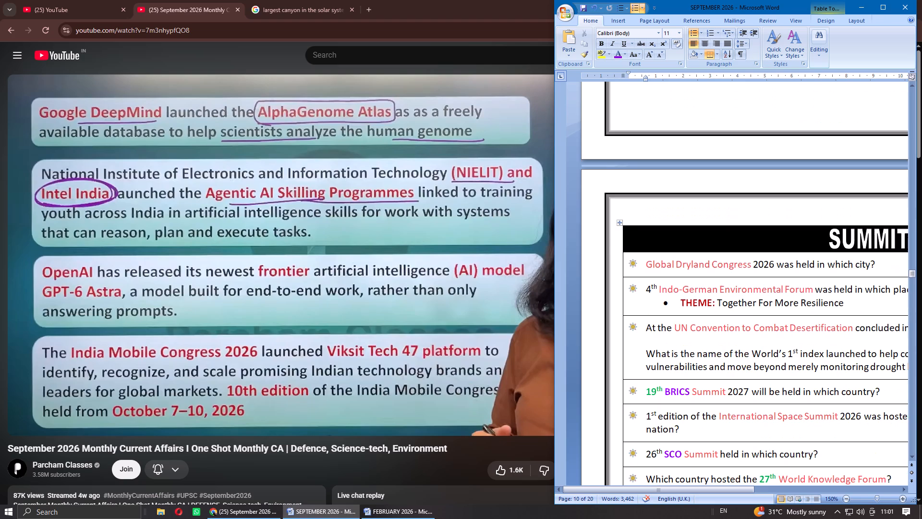
left_click_drag(683, 492, 713, 492)
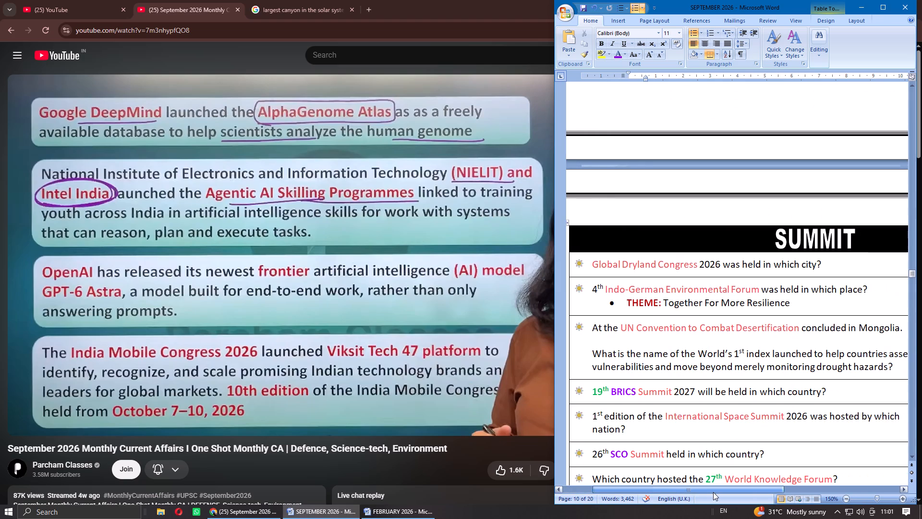
left_click_drag(713, 492, 756, 495)
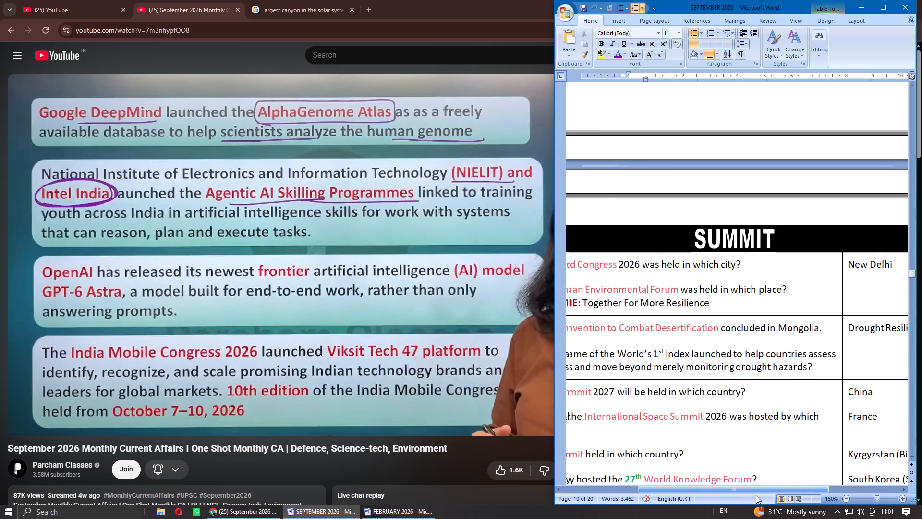
left_click_drag(756, 495, 784, 496)
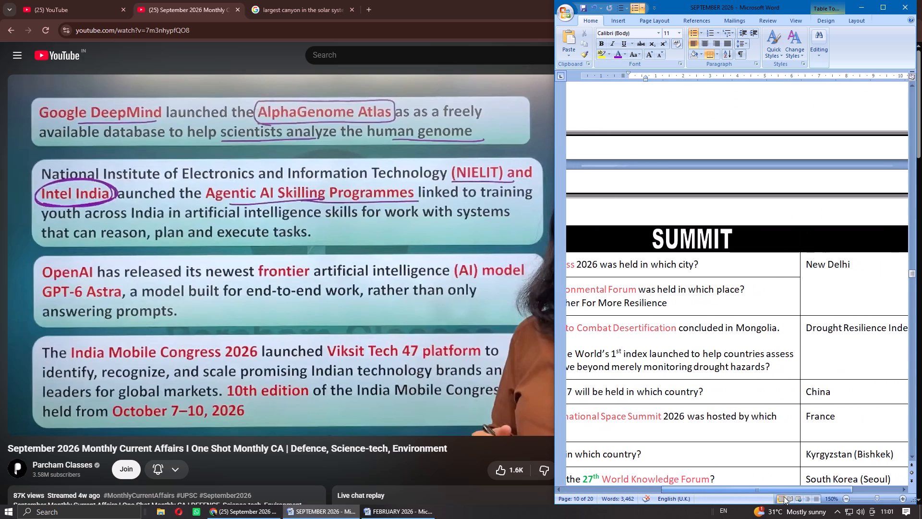
left_click_drag(784, 496, 687, 502)
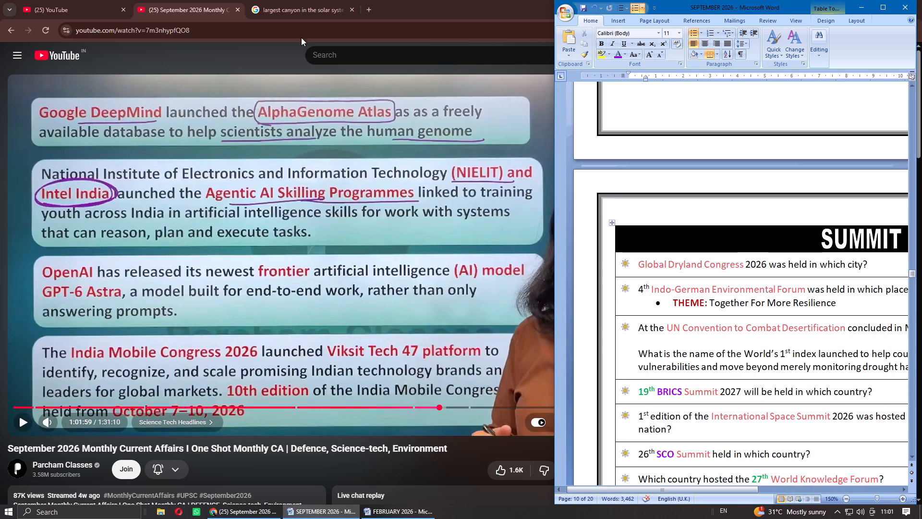
In the browser, search Google for "10th india mobile congress 2026 held in".
left_click(311, 0)
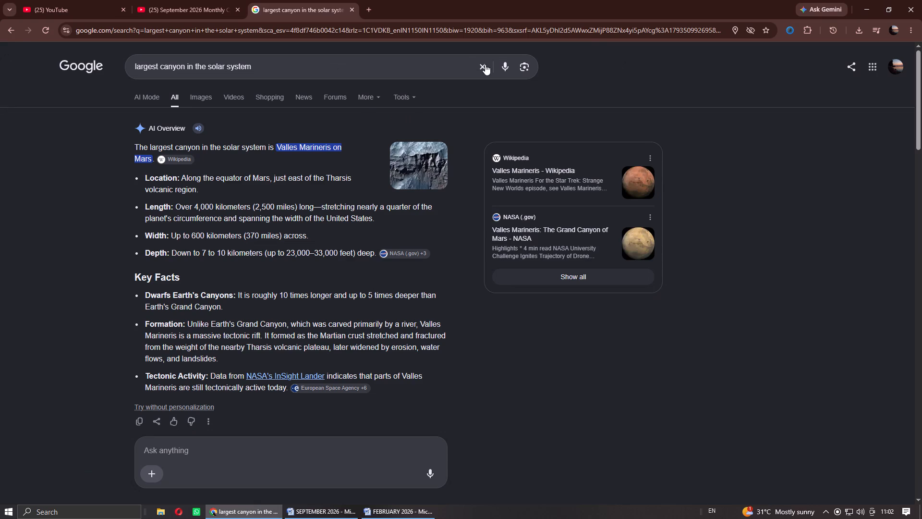
left_click(485, 64)
key("1")
key("0")
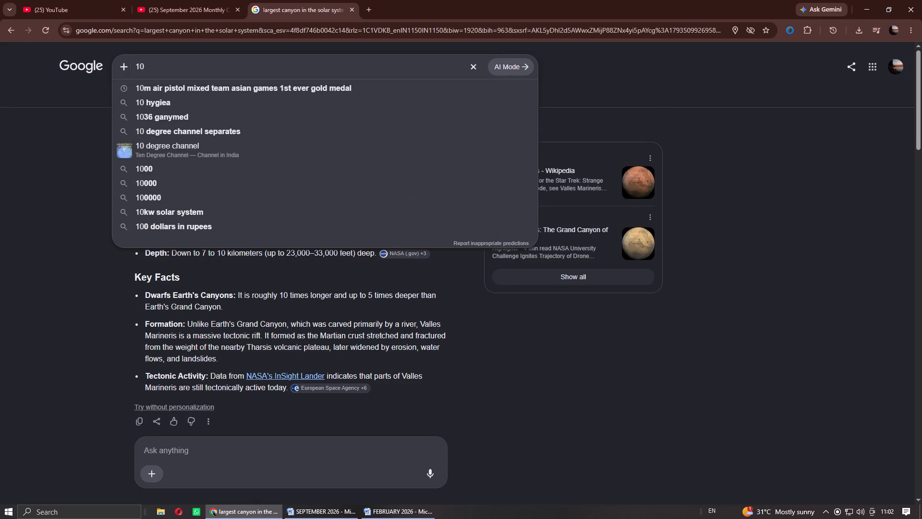
key("BackSpace")
type("0th india mob")
key("Left")
key("Down")
key("Down")
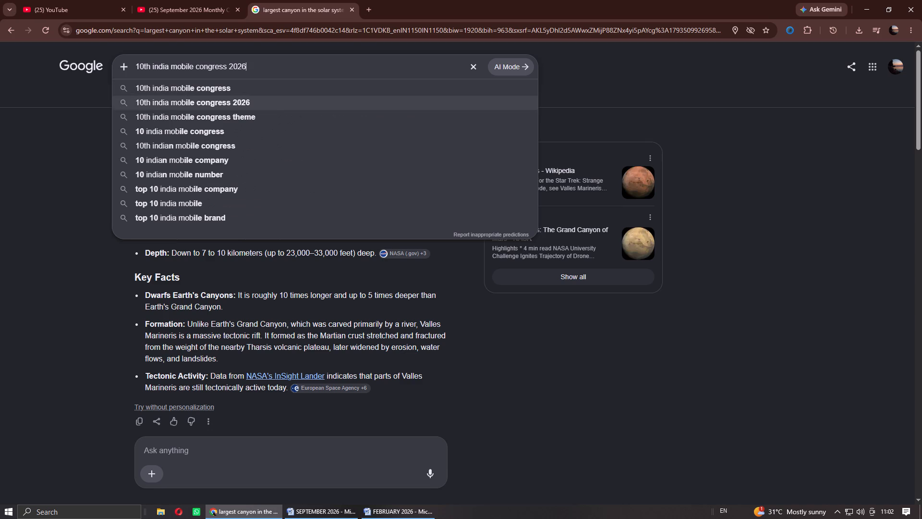
key("space")
type("held in")
key("Return")
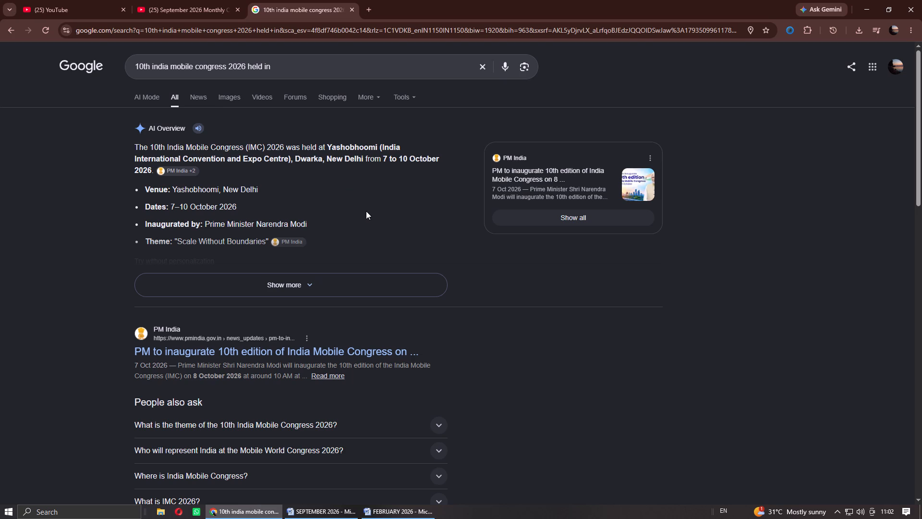
Back in the September 2026 Word document, insert a blank row above the Global Dryland Congress question in the Summit table.
left_click(332, 510)
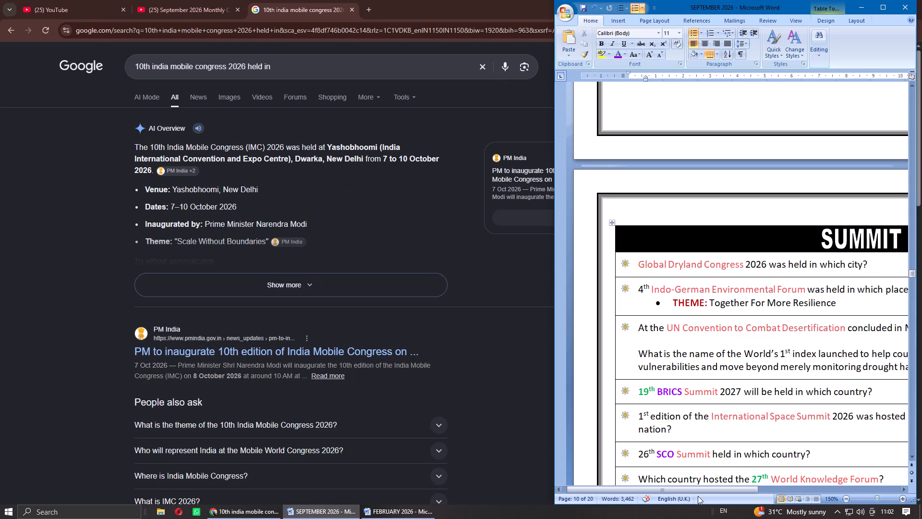
left_click_drag(691, 490, 765, 491)
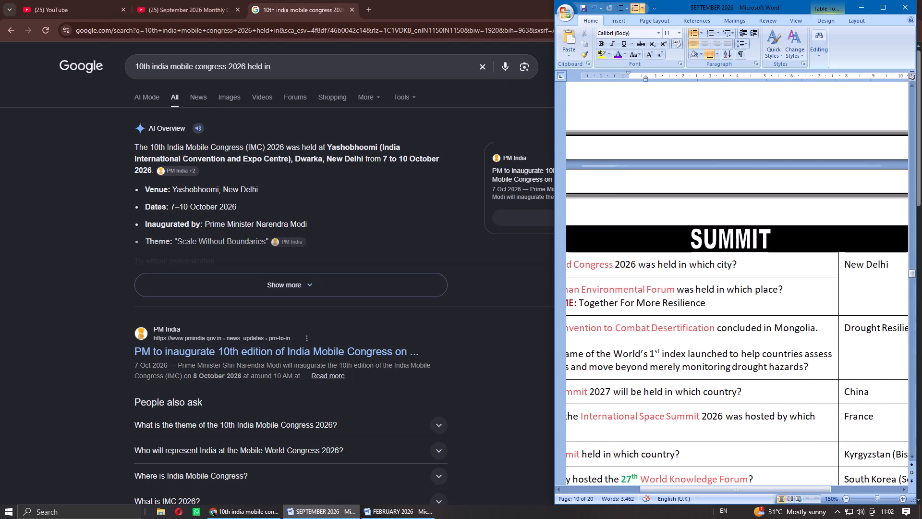
right_click(735, 265)
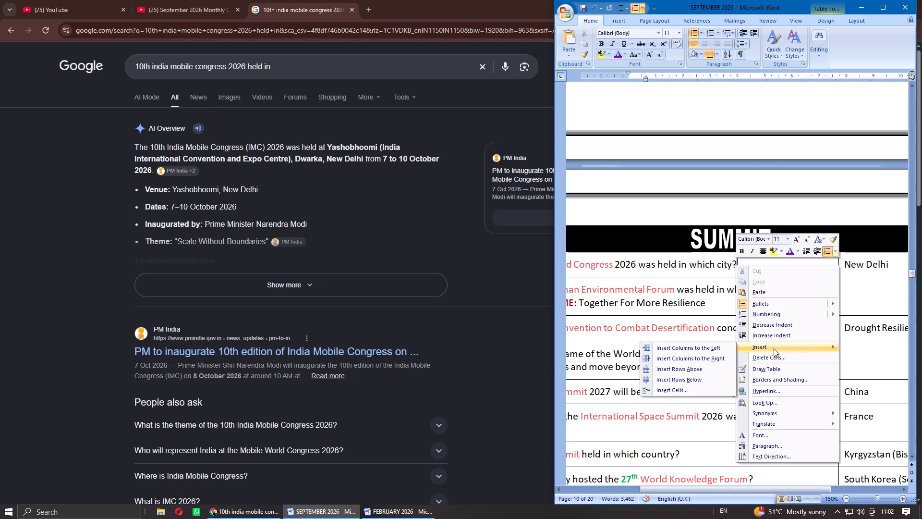
left_click(697, 367)
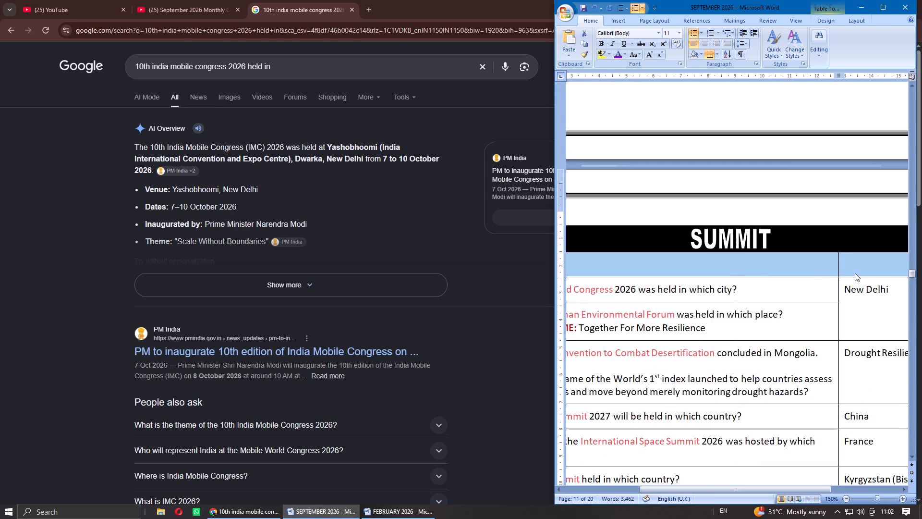
Merge the new row's empty answer cell with the "New Delhi" answer cell below it.
left_click(876, 265)
left_click_drag(876, 265, 876, 289)
right_click(876, 289)
left_click(824, 351)
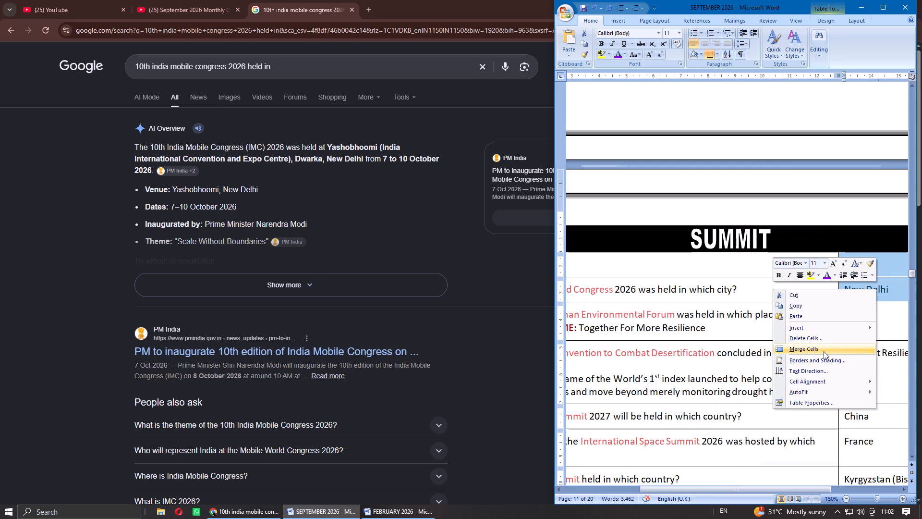
Enter the question "10th edition of India Mobile Congress was held in _______." in the new Summit row.
left_click(660, 272)
key("1")
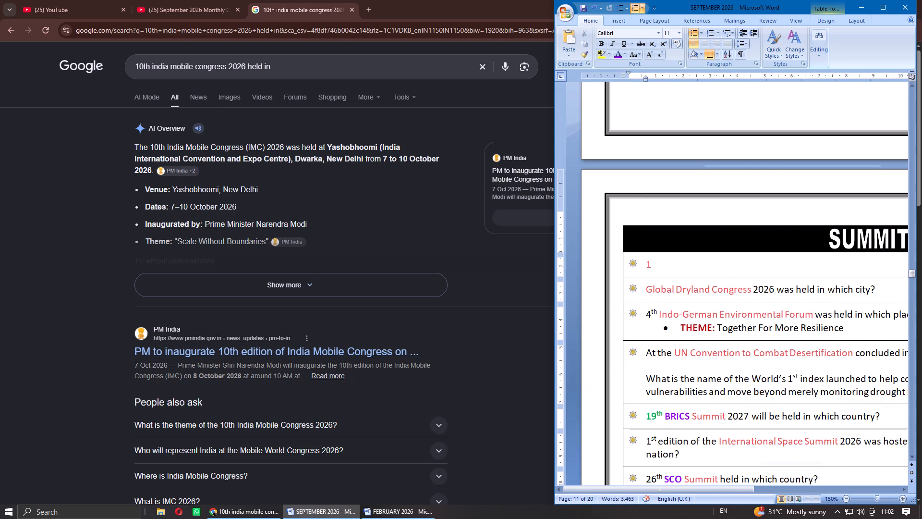
key("o")
key("BackSpace")
type("0th edition of Mobile I")
key("BackSpace")
key("BackSpace")
key("BackSpace")
key("BackSpace")
key("BackSpace")
key("BackSpace")
key("BackSpace")
key("BackSpace")
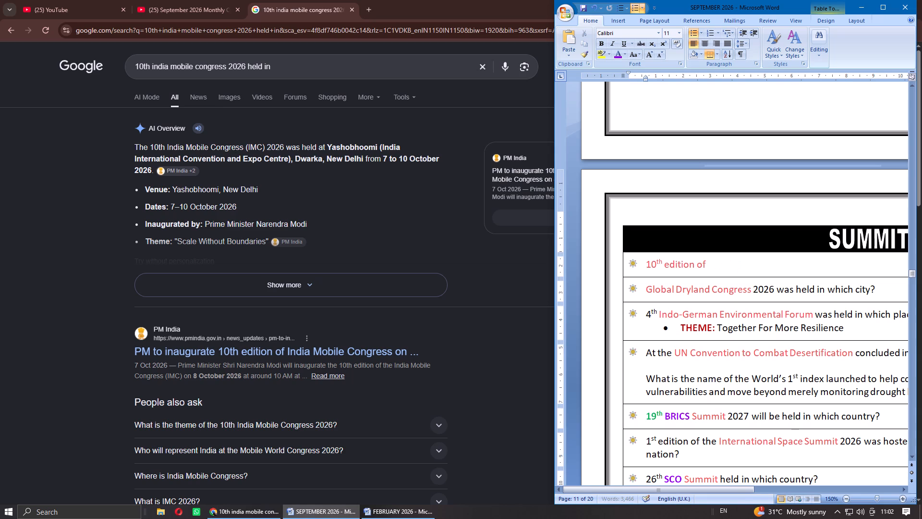
key("BackSpace")
key("BackSpace")
key("BackSpace")
type("of India Mobile Congress was he")
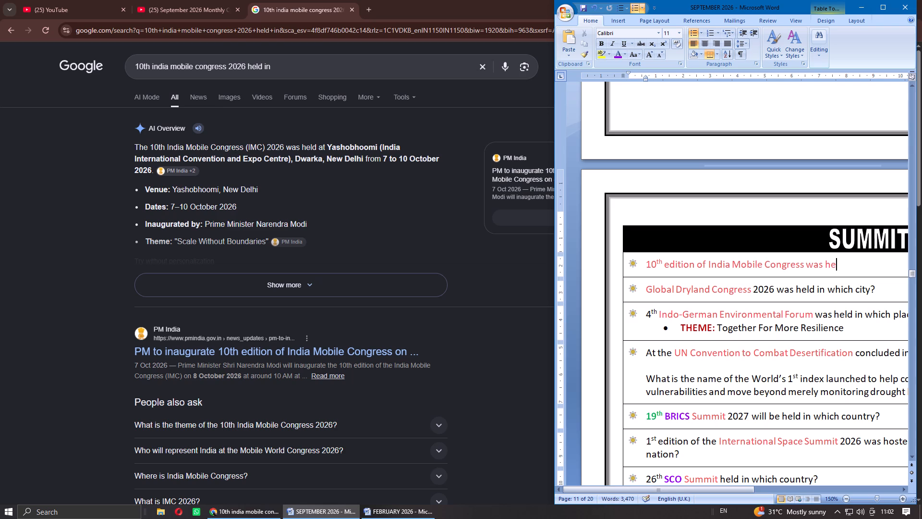
type("ld in _______")
key("period")
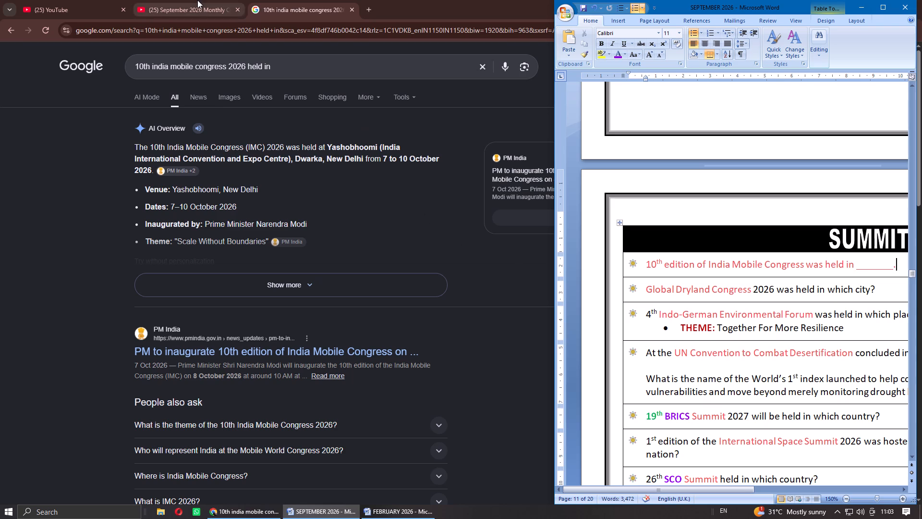
Check the lecture slide in the browser, and add the Word sub-bullet "Viksit Tech 47 platform was launched." under the India Mobile Congress question.
left_click(197, 0)
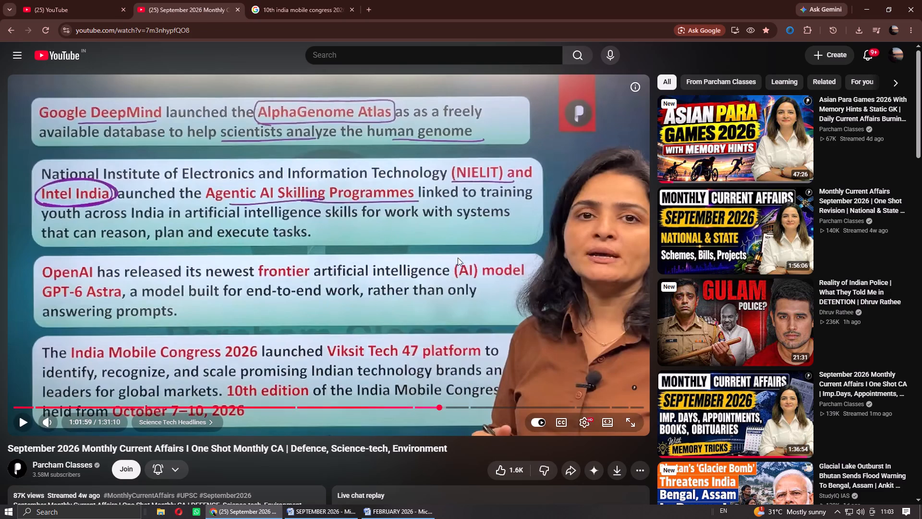
left_click(326, 518)
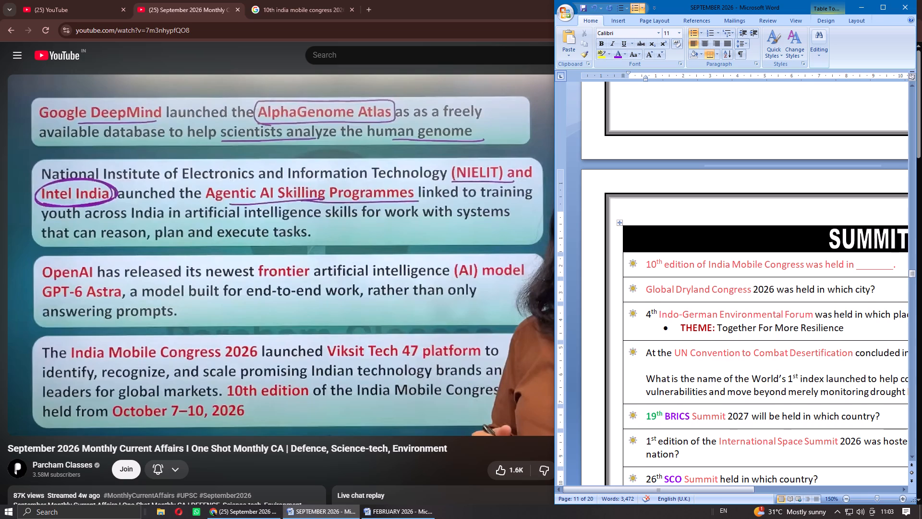
key("Return")
key("BackSpace")
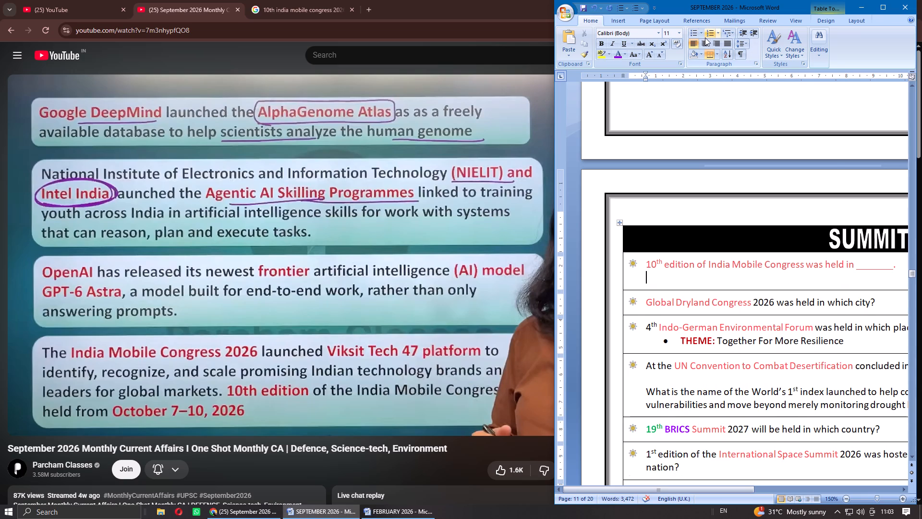
left_click(702, 32)
left_click(723, 64)
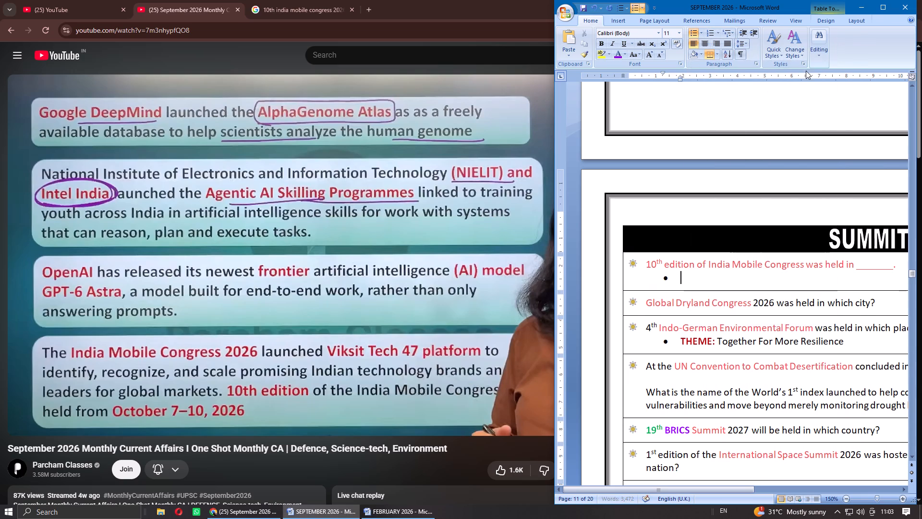
type("Viksit Tech")
key("space")
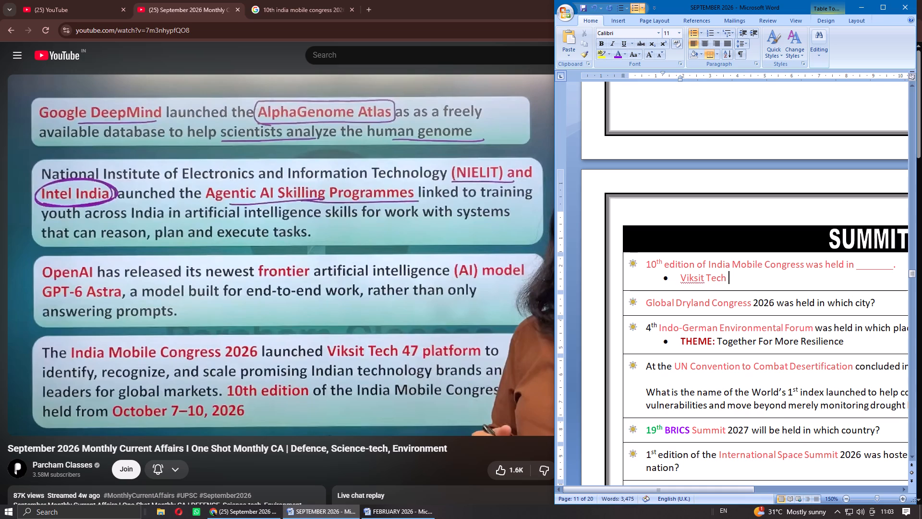
type("47 platform was launched")
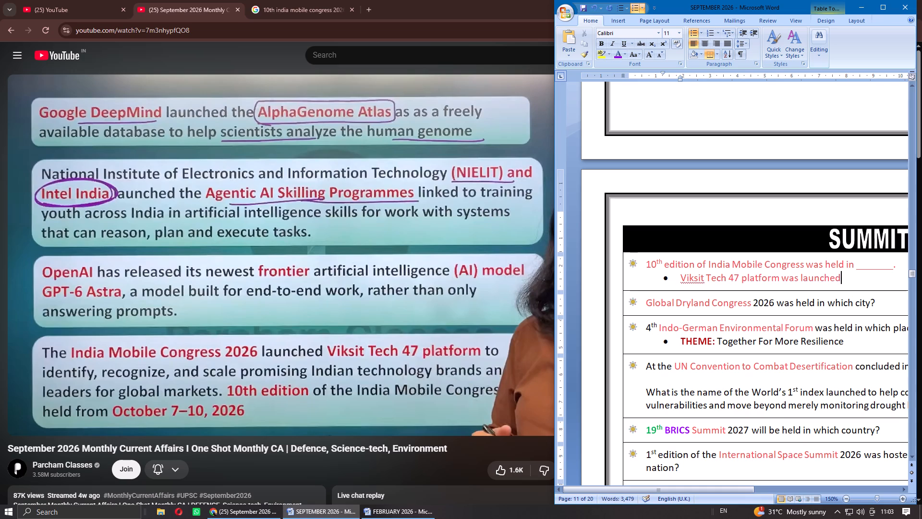
key("period")
Set the India Mobile Congress question and its sub-bullet to the automatic font colour, leaving out the words "India Mobile Congress".
left_click_drag(859, 280, 654, 265)
left_click(745, 274)
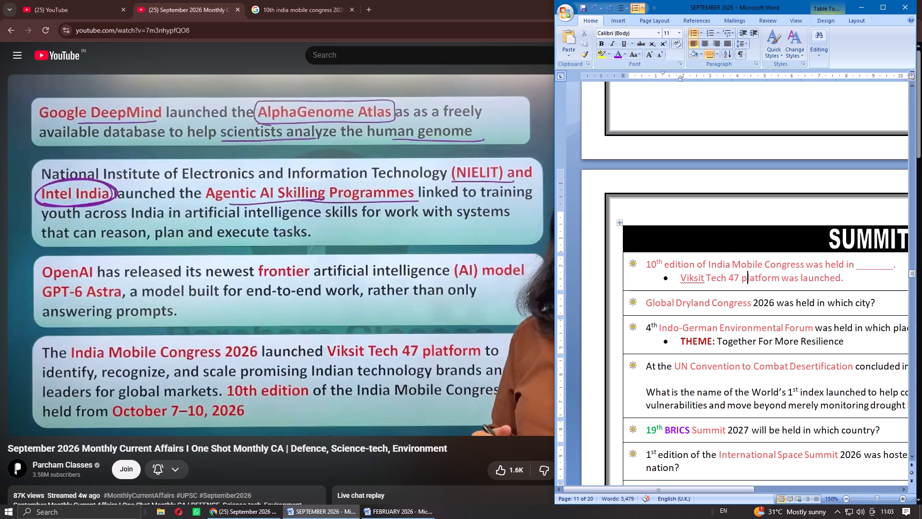
left_click_drag(707, 266, 652, 267)
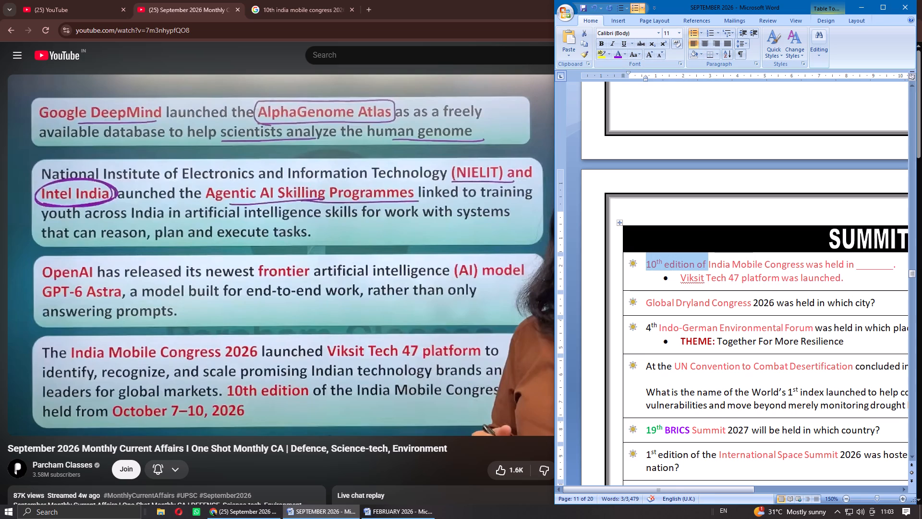
left_click_drag(806, 265, 896, 267, "ctrl")
left_click_drag(682, 278, 844, 279, "ctrl")
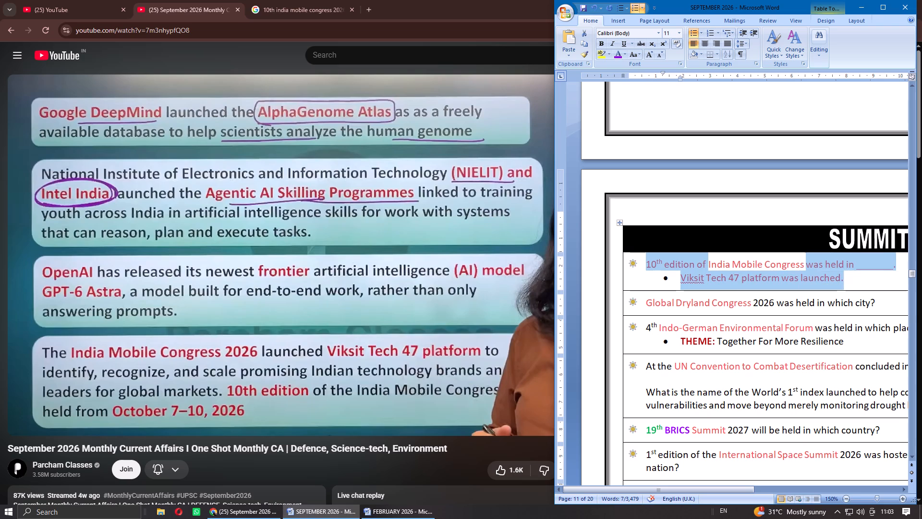
left_click(623, 51)
left_click(631, 71)
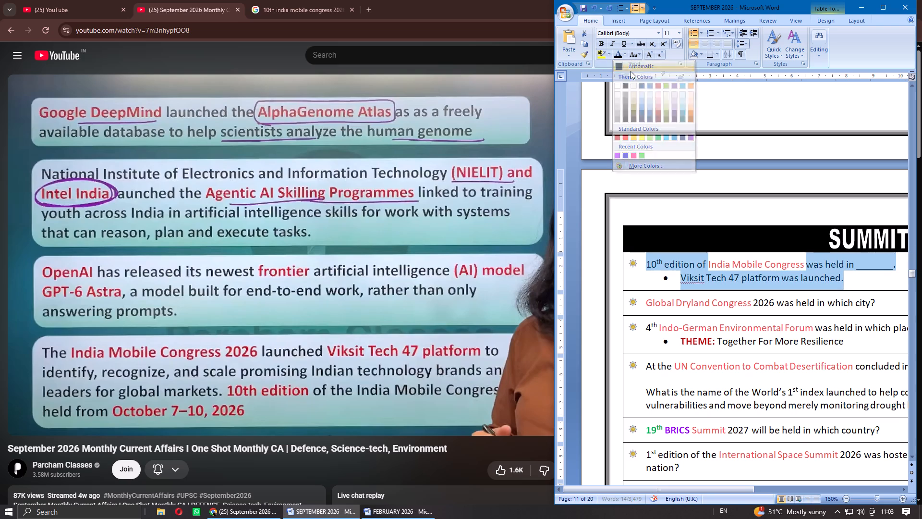
Format "Viksit Tech 47 platform" in the sub-bullet as bold magenta text.
left_click(703, 276)
left_click_drag(686, 278, 753, 278)
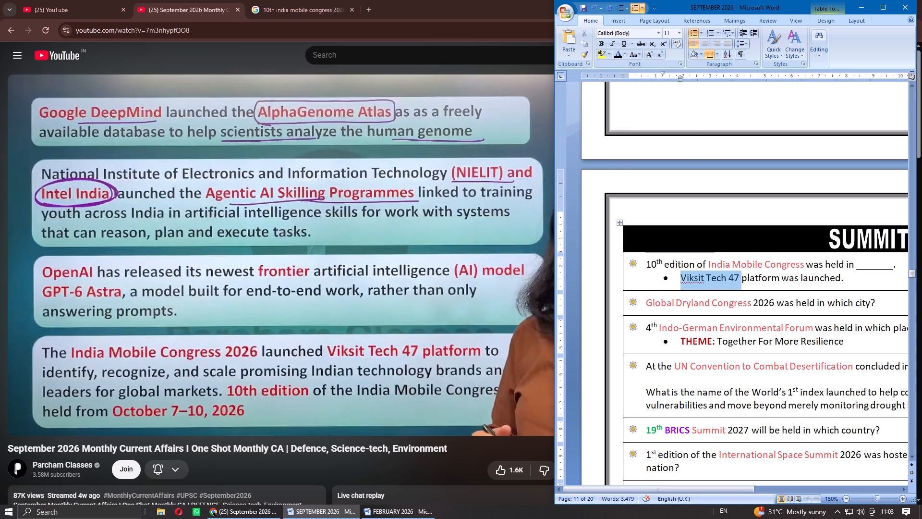
left_click_drag(753, 278, 769, 277)
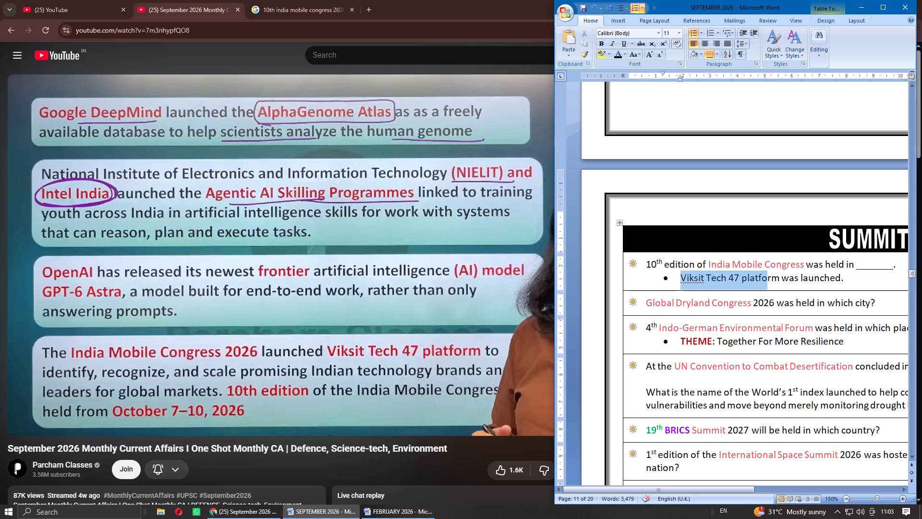
left_click_drag(769, 277, 780, 281)
left_click(623, 54)
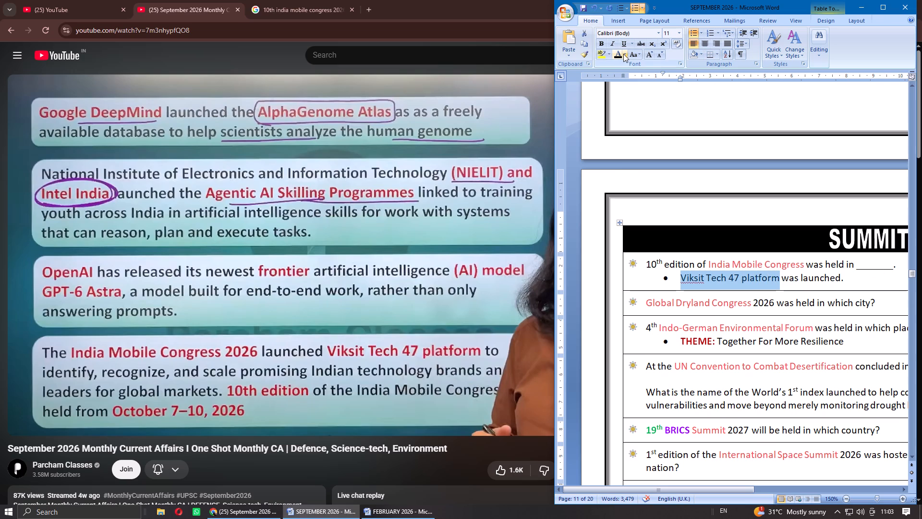
left_click(632, 157)
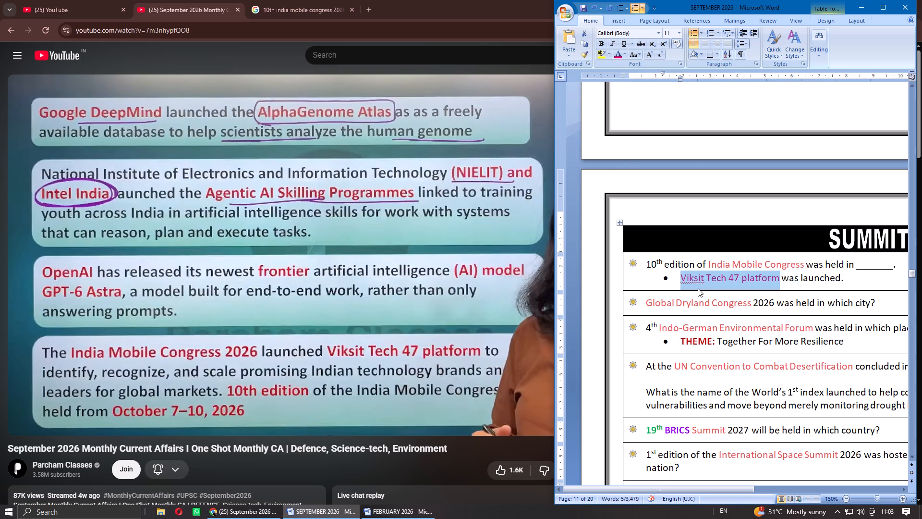
left_click(602, 47)
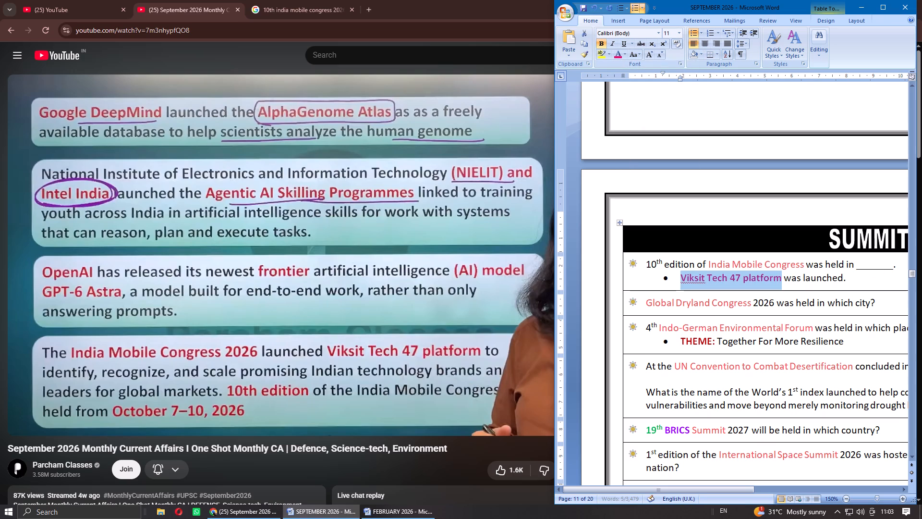
Set the India Mobile Congress question's spacing after to 3 pt and allow space between paragraphs of the same style.
right_click(684, 262)
left_click(736, 446)
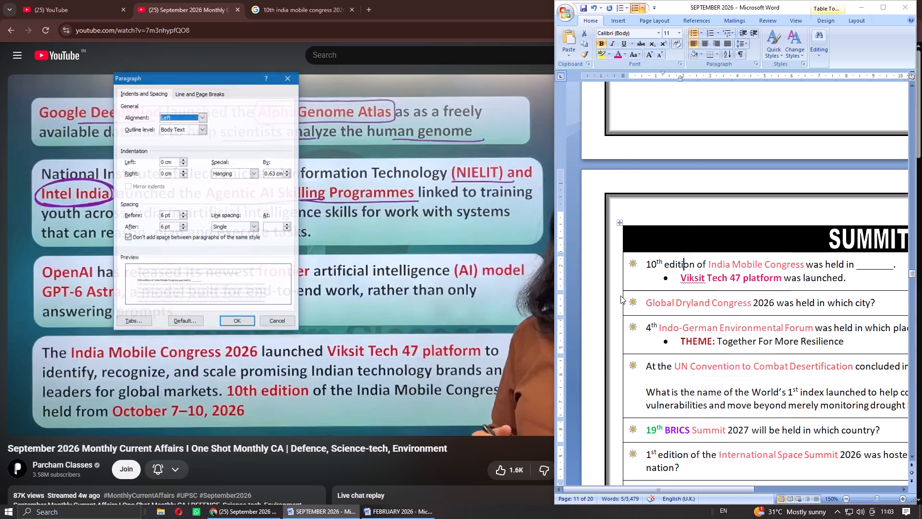
left_click(193, 237)
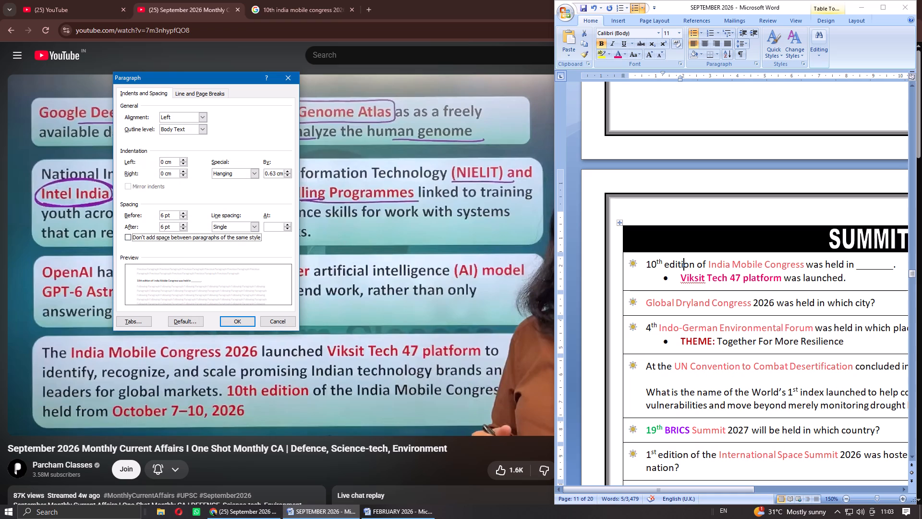
left_click(162, 225)
left_click(165, 229)
left_click_drag(164, 227, 130, 231)
key("3")
left_click(233, 321)
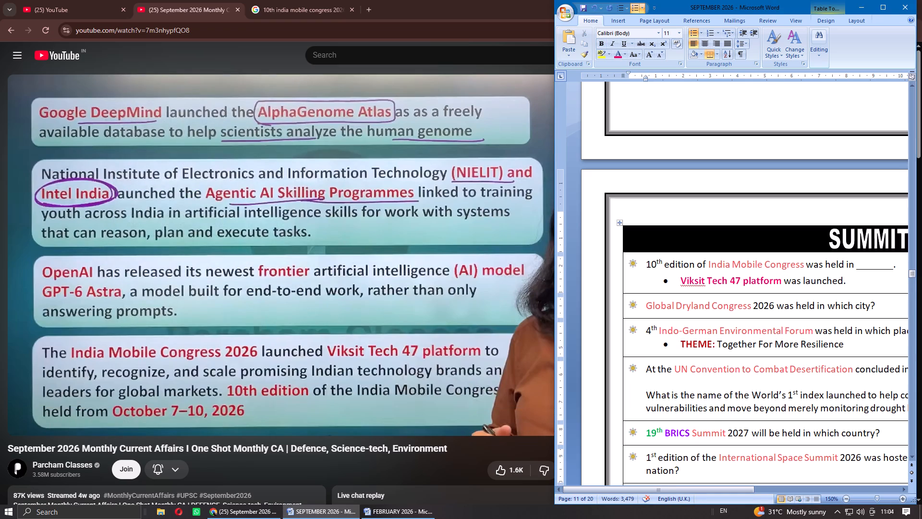
Exclude the word "Viksit" from spelling and grammar checking.
double_click(688, 282)
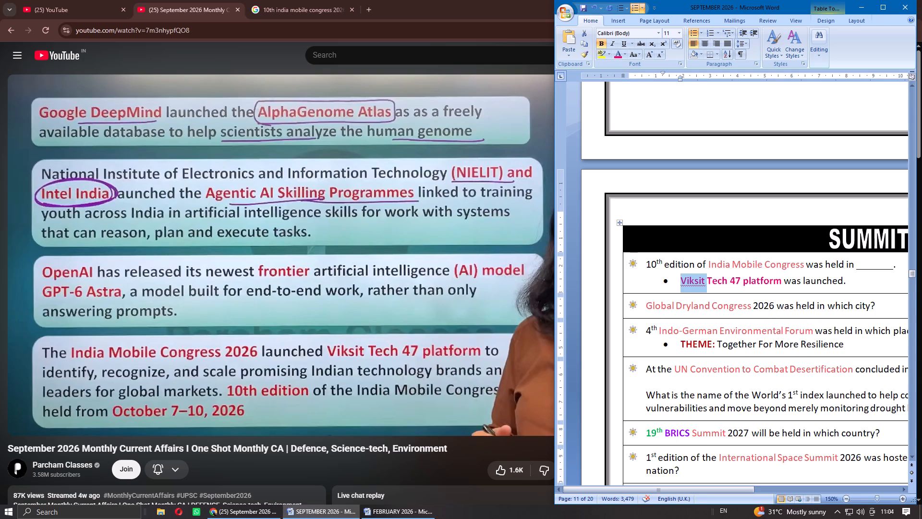
left_click(670, 496)
left_click(729, 287)
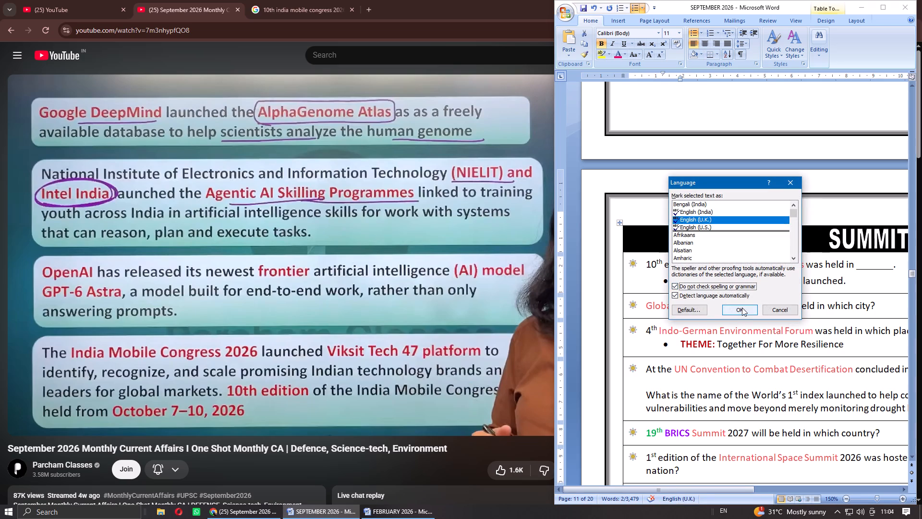
left_click(742, 308)
Save the September 2026 document.
left_click(804, 269)
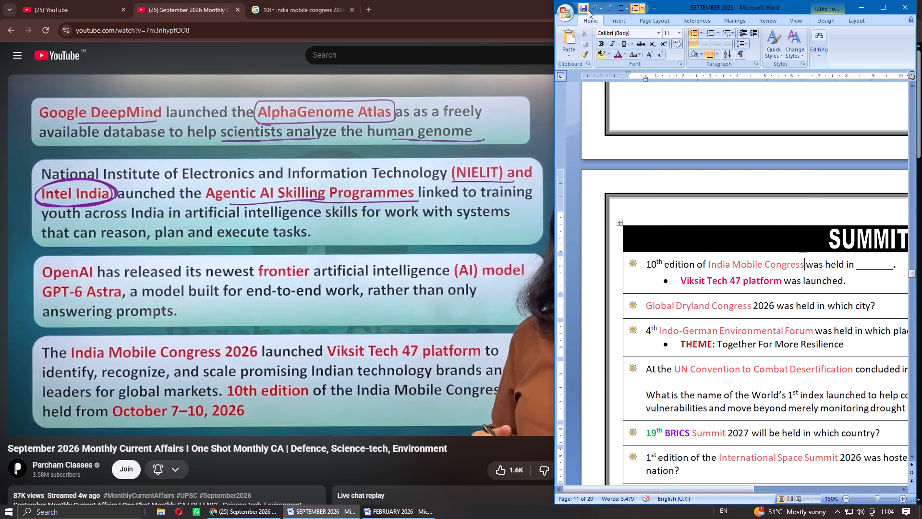
left_click(582, 10)
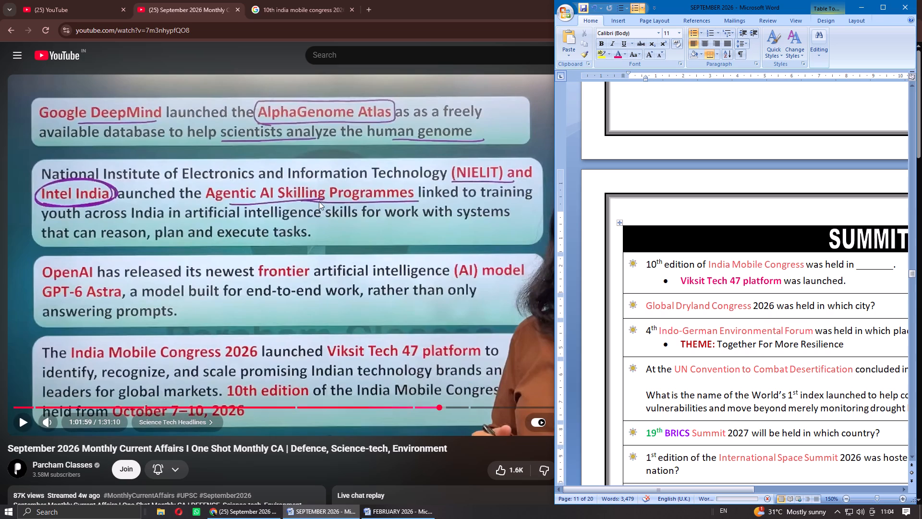
Switch to the browser, resume the lecture video and skip through the explanation of the OpenAI and India Mobile Congress headlines.
left_click(319, 201)
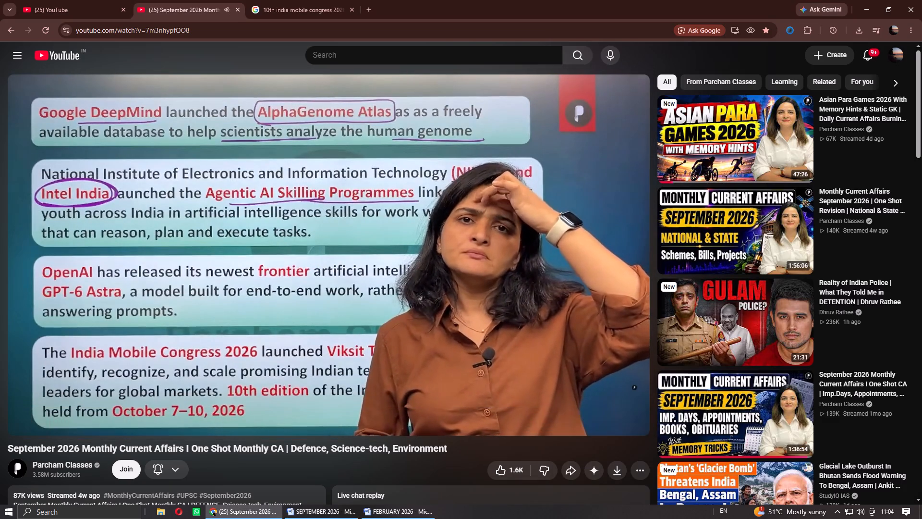
key("Right")
key("Right")
key("Right")
key("Right")
key("Right")
key("Right")
key("Right")
key("Right")
key("Right")
key("Right")
key("Right")
key("Right")
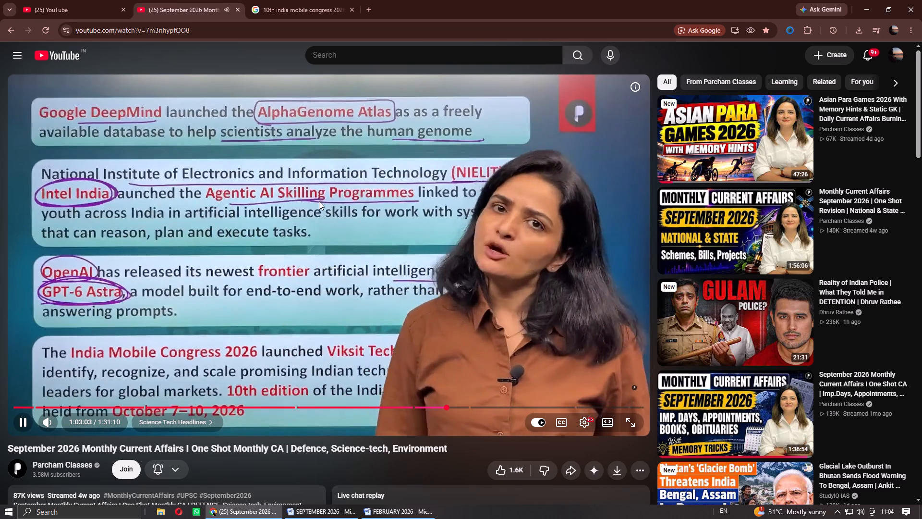
key("Right")
key("Right")
key("Right")
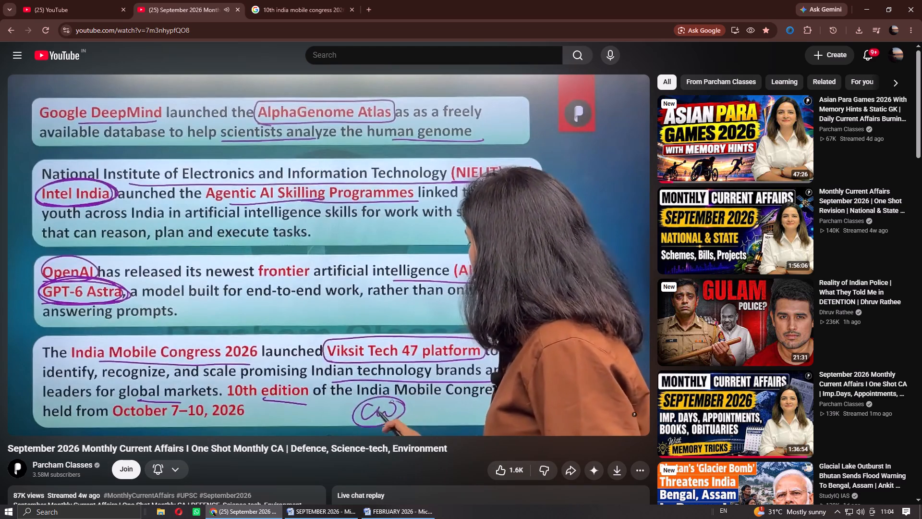
Skip the lecture video forward through the course promotion to about 1:06:03 and pause it.
key("Right")
key("Right")
key("Right")
key("Right")
key("Right")
key("Right")
key("Right")
key("Right")
key("Right")
key("Right")
key("Right")
key("Right")
key("Right")
key("Right")
key("Right")
key("Right")
key("Right")
key("Right")
key("Right")
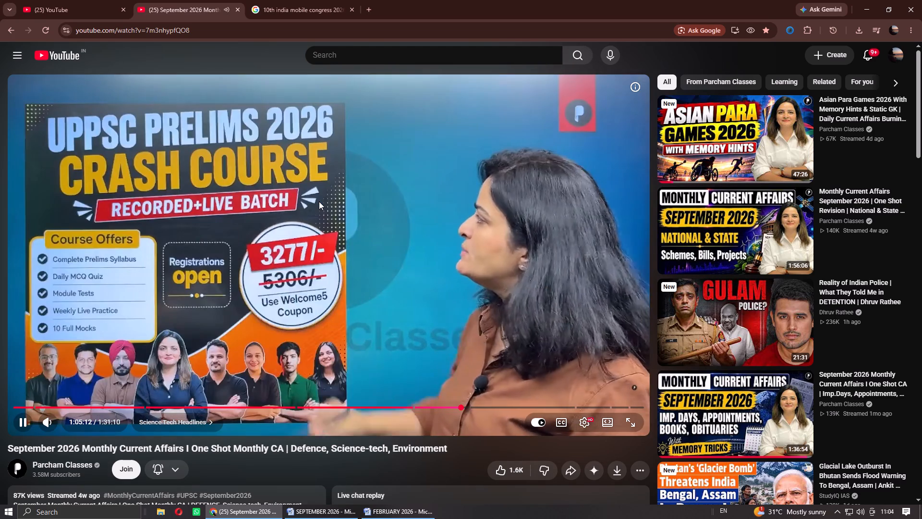
key("Right")
key("Right")
key("Right")
key("Right")
key("Right")
key("Right")
key("Right")
key("Right")
key("Right")
key("Right")
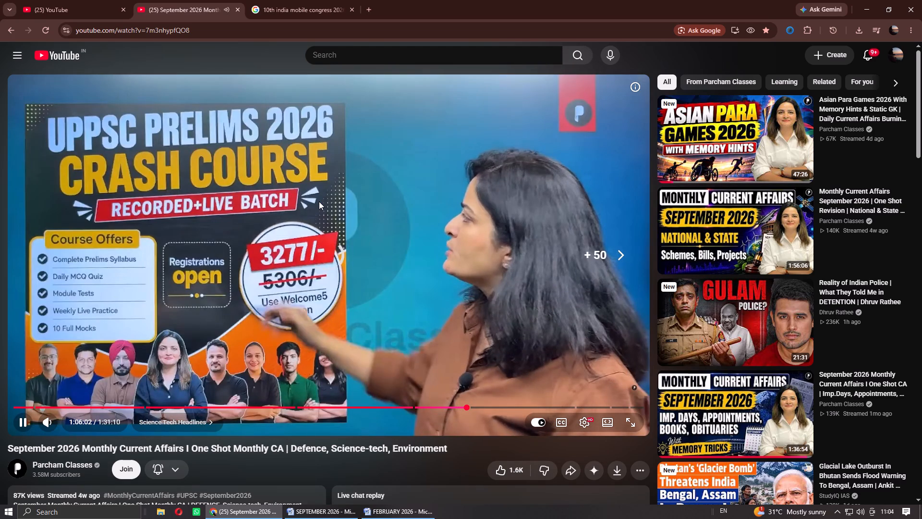
left_click(300, 212)
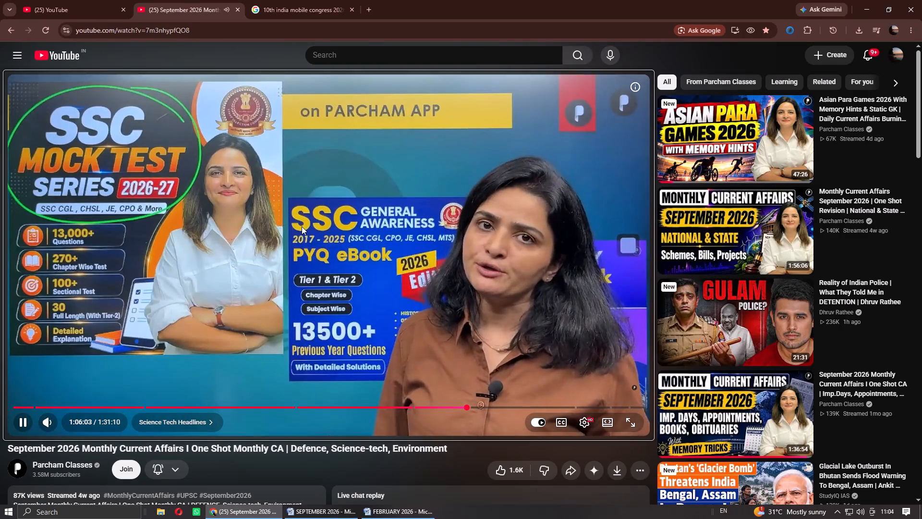
Switch to the September 2026 Word document, go to its Technologies table and maximise the window.
left_click(318, 518)
scroll(716, 297, "down", 11)
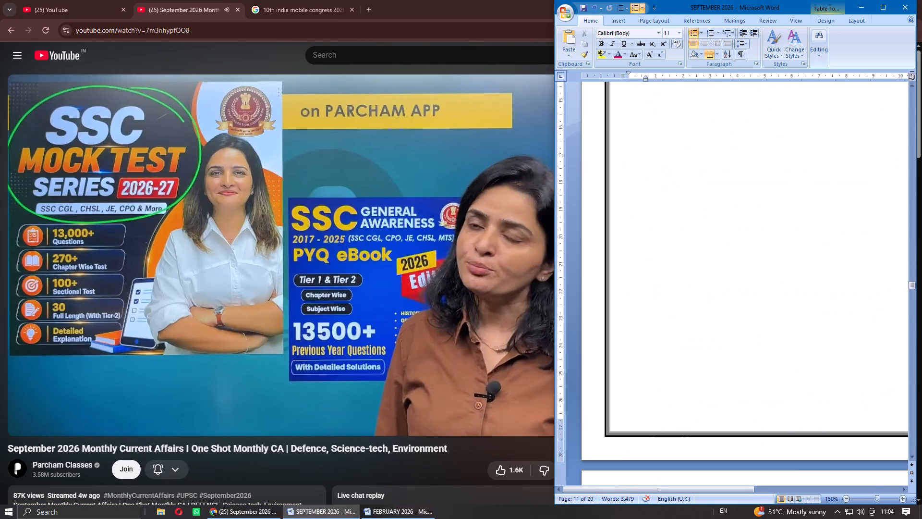
scroll(715, 299, "down", 5)
left_click_drag(910, 294, 911, 297)
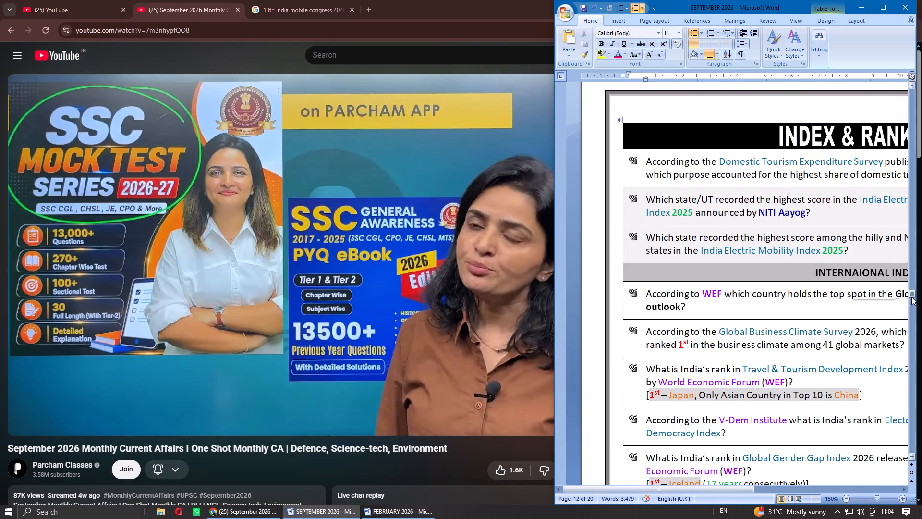
left_click_drag(911, 297, 911, 422)
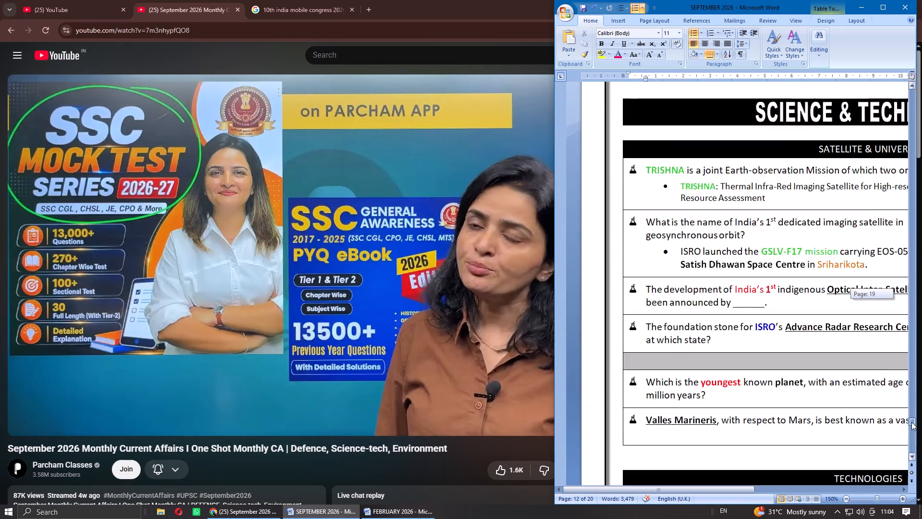
left_click_drag(911, 422, 911, 429)
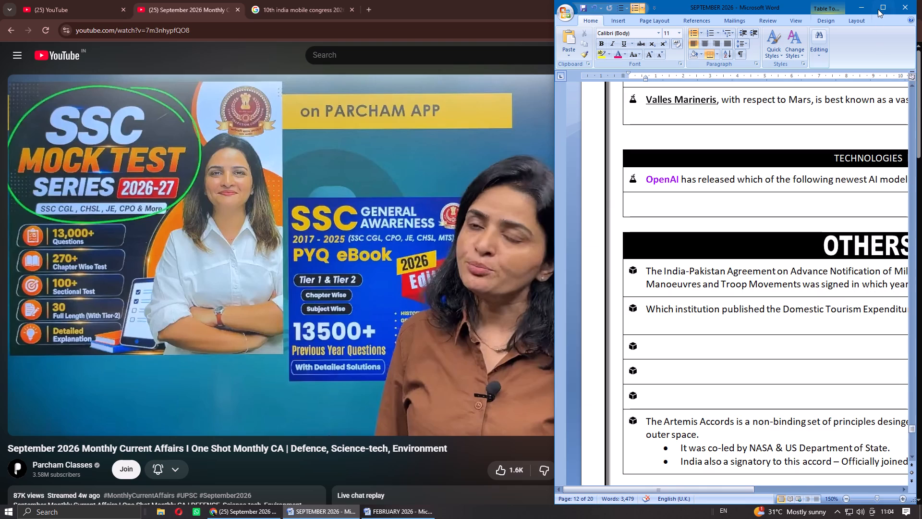
left_click(878, 8)
Delete the entire empty row at the end of the Technologies table.
scroll(461, 284, "up", 3)
left_click_drag(594, 375, 585, 375)
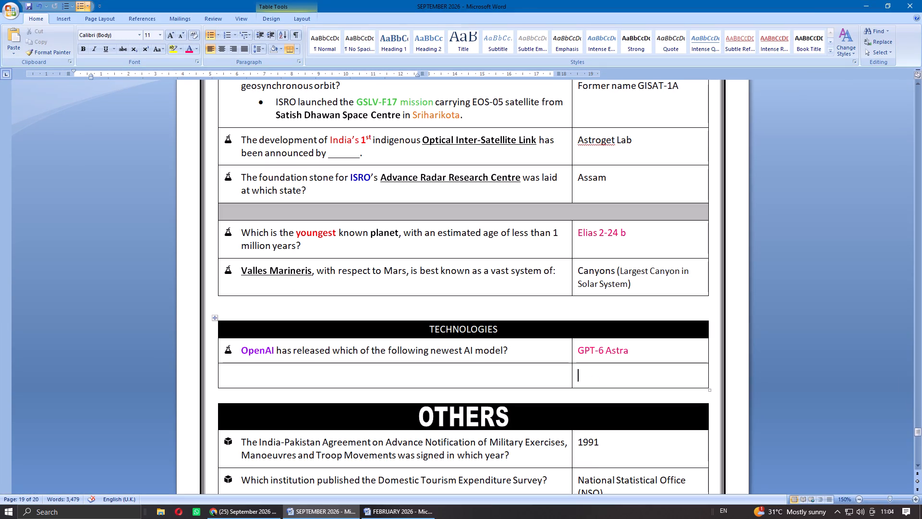
left_click_drag(585, 375, 563, 377)
right_click(554, 376)
left_click(597, 429)
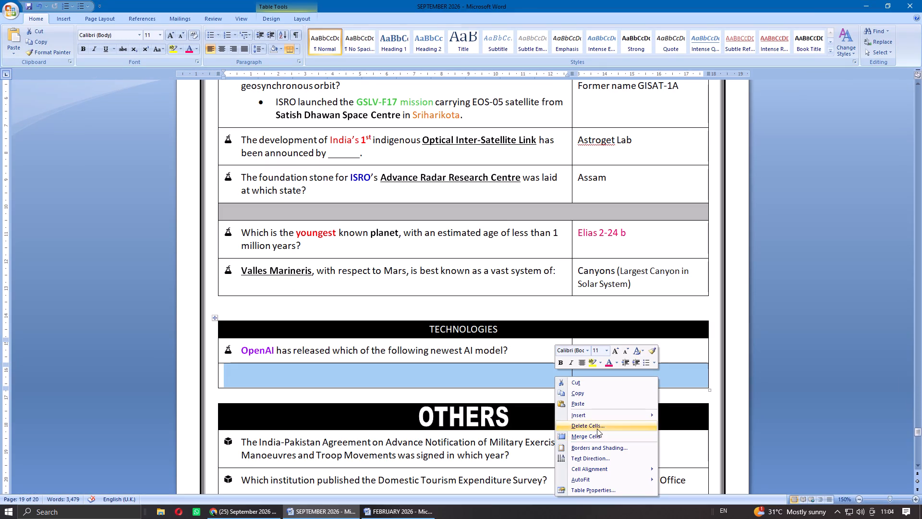
left_click(440, 248)
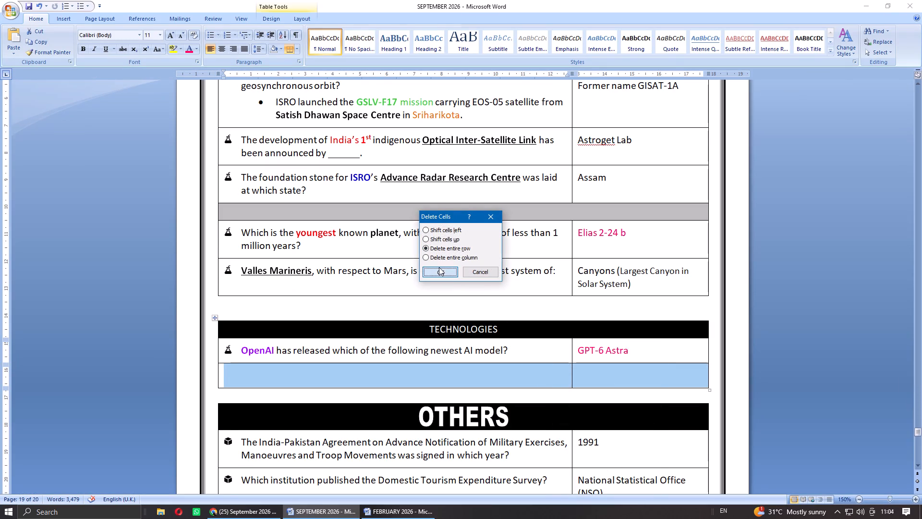
left_click(439, 267)
scroll(467, 317, "up", 4)
scroll(467, 317, "down", 4)
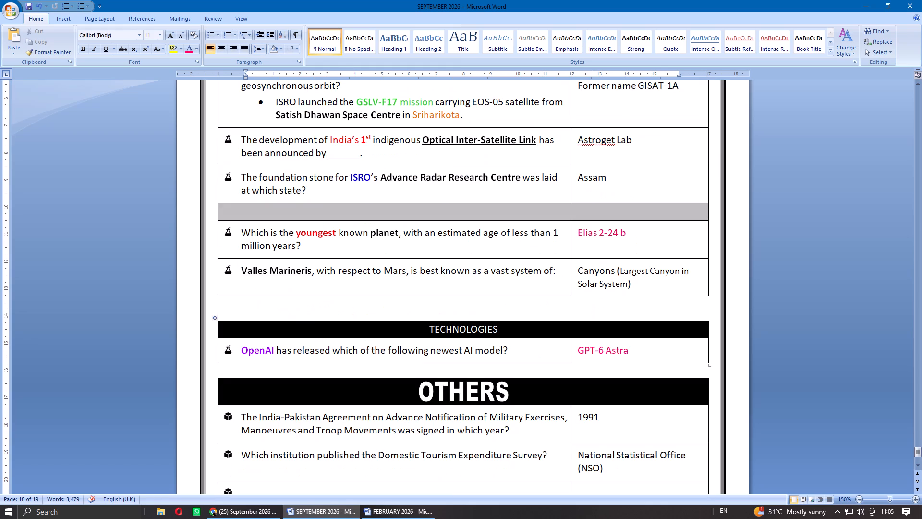
left_click(496, 324)
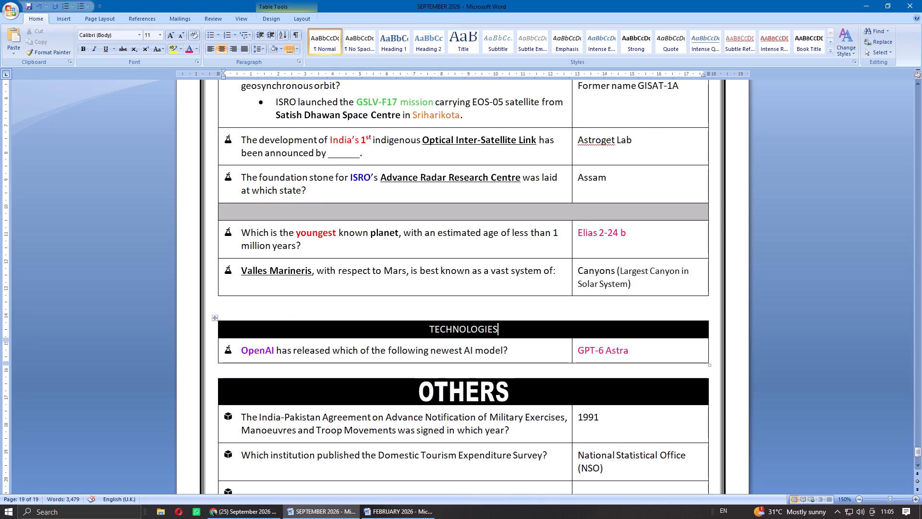
left_click_drag(510, 330, 423, 329)
scroll(461, 275, "up", 4)
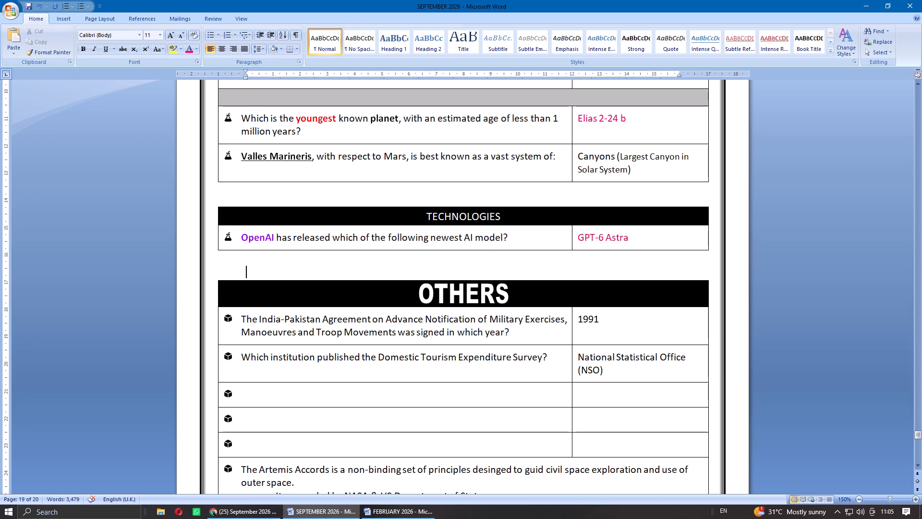
key("Return")
key("Return")
left_click(294, 270)
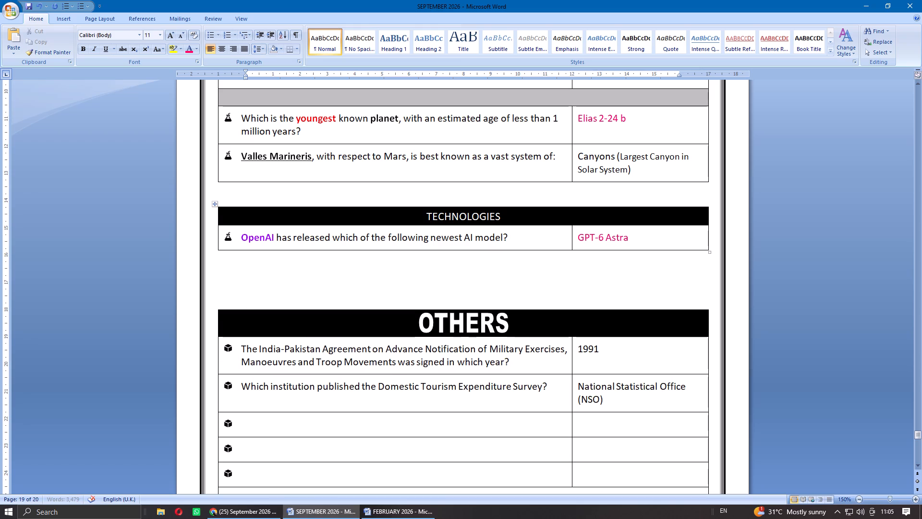
Add two rows below the GPT-6 Astra entry and split them off into a separate table.
left_click(652, 239)
key("Tab")
key("Tab")
key("Tab")
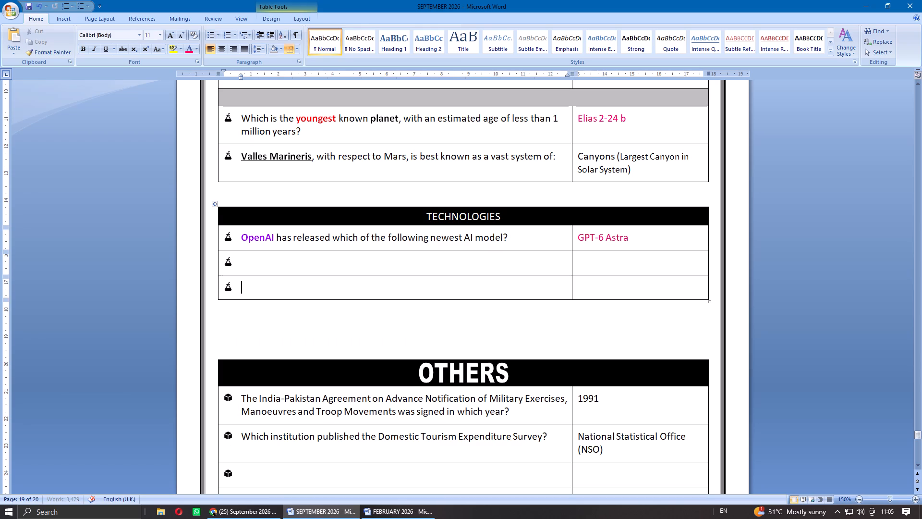
left_click(598, 261)
left_click(297, 22)
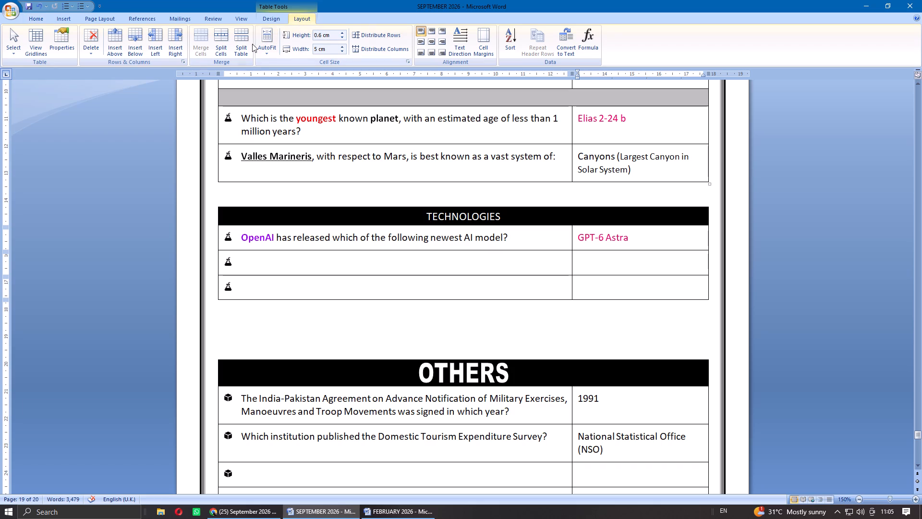
left_click(246, 50)
Merge the two cells in the first row of the new table.
left_click_drag(558, 281, 610, 290)
right_click(610, 290)
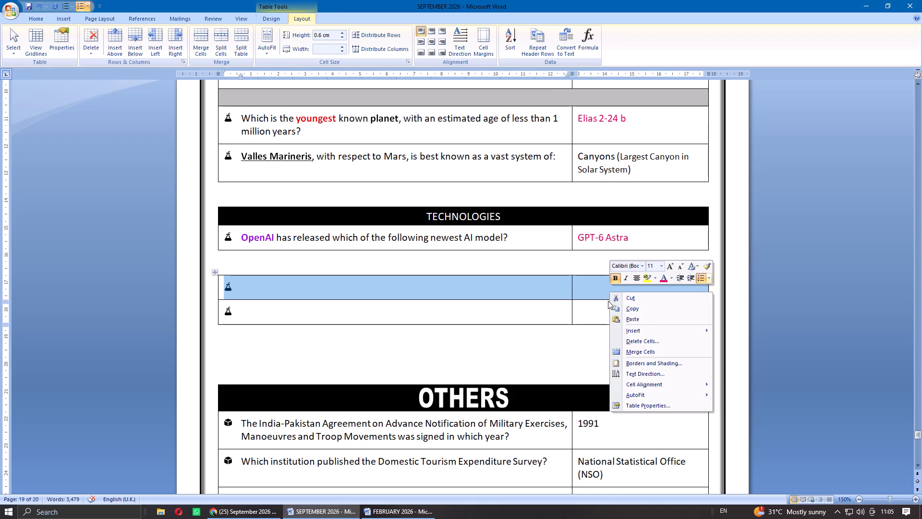
left_click(622, 352)
left_click(442, 292)
Copy the DEFENCE WordArt title from the Defence section and paste it into the merged row of the new table.
scroll(442, 290, "up", 7)
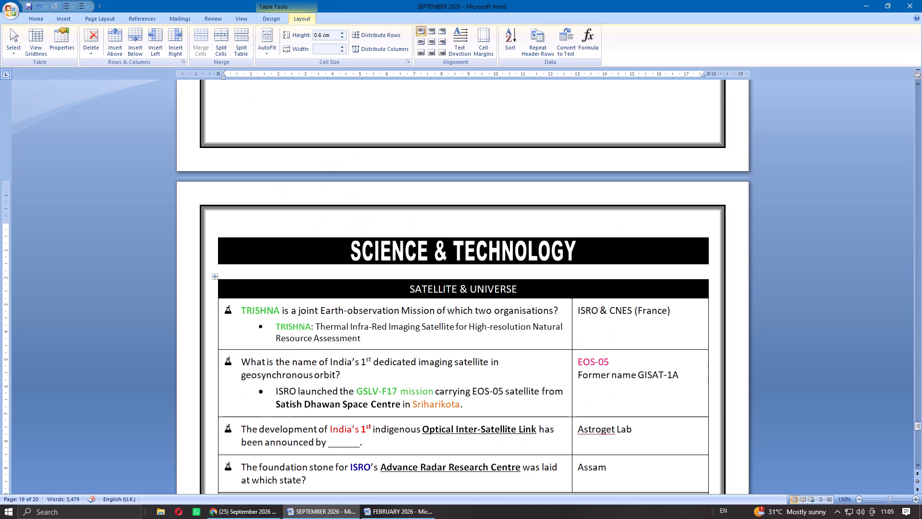
scroll(491, 251, "up", 15)
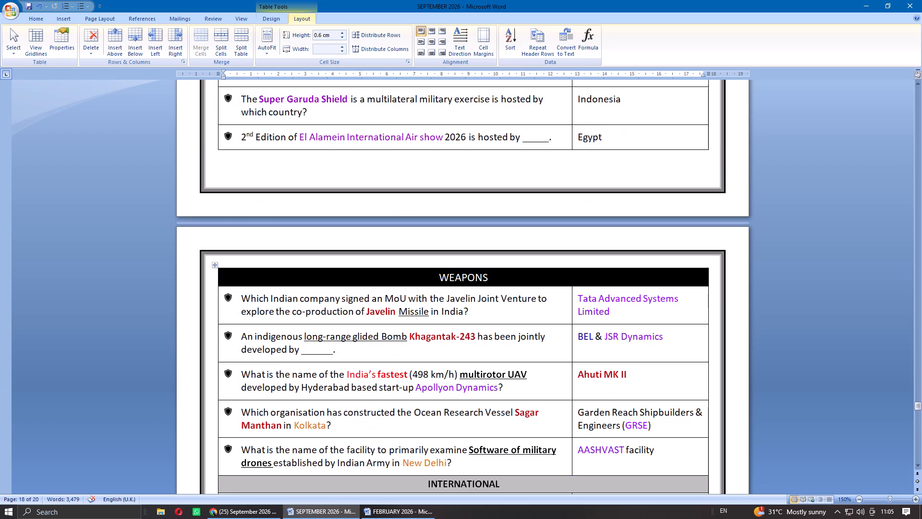
scroll(491, 251, "up", 15)
scroll(481, 294, "down", 1)
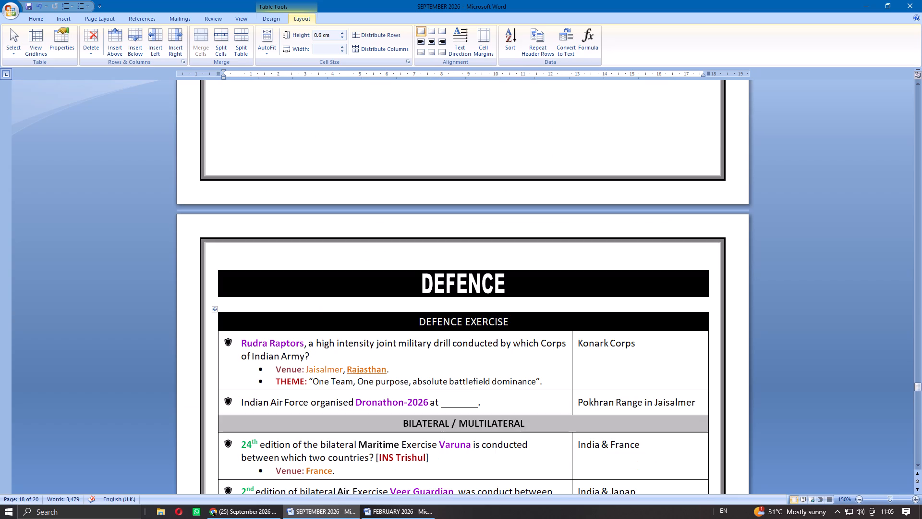
left_click(437, 322)
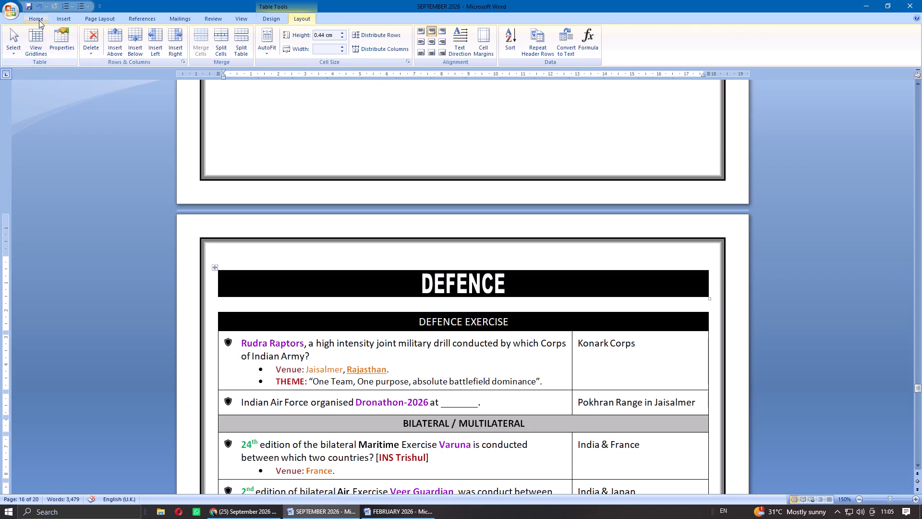
left_click(39, 20)
scroll(457, 287, "down", 2)
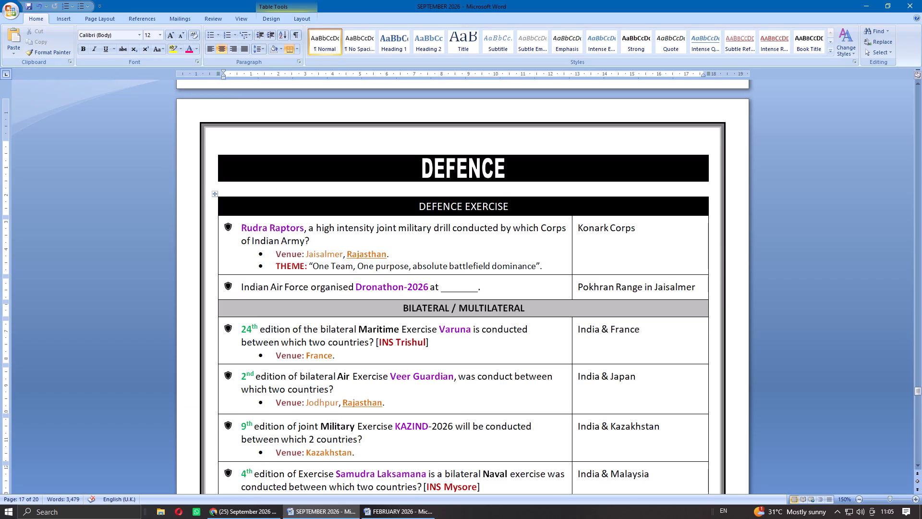
left_click(466, 205)
left_click(479, 168)
right_click(479, 168)
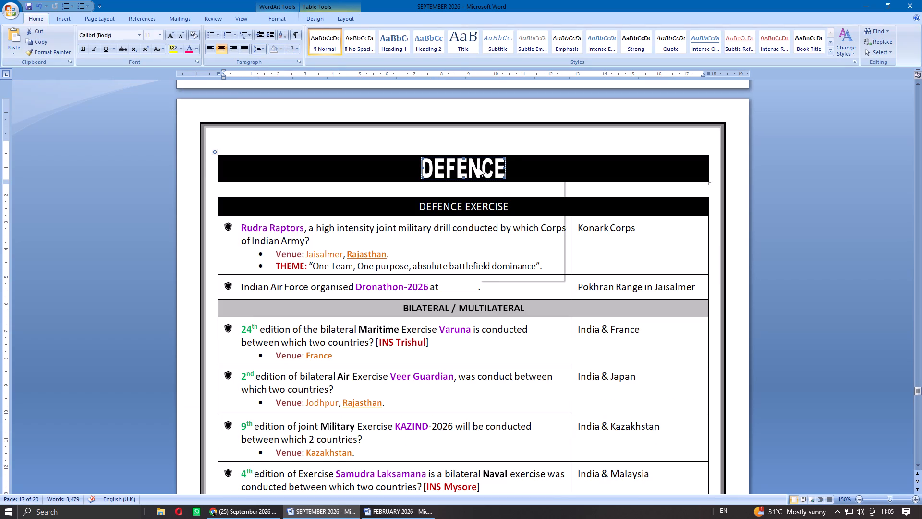
left_click(500, 187)
scroll(489, 259, "down", 17)
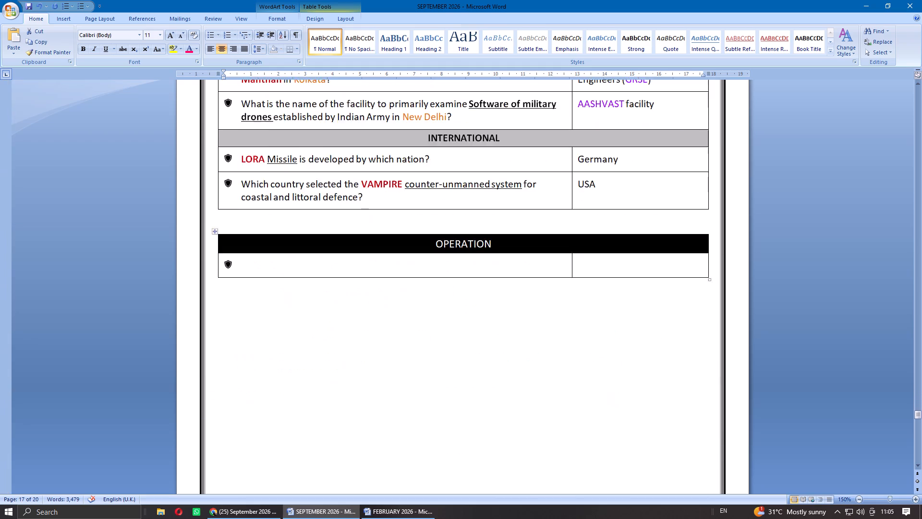
scroll(485, 266, "down", 20)
scroll(485, 266, "down", 1)
scroll(480, 277, "up", 4)
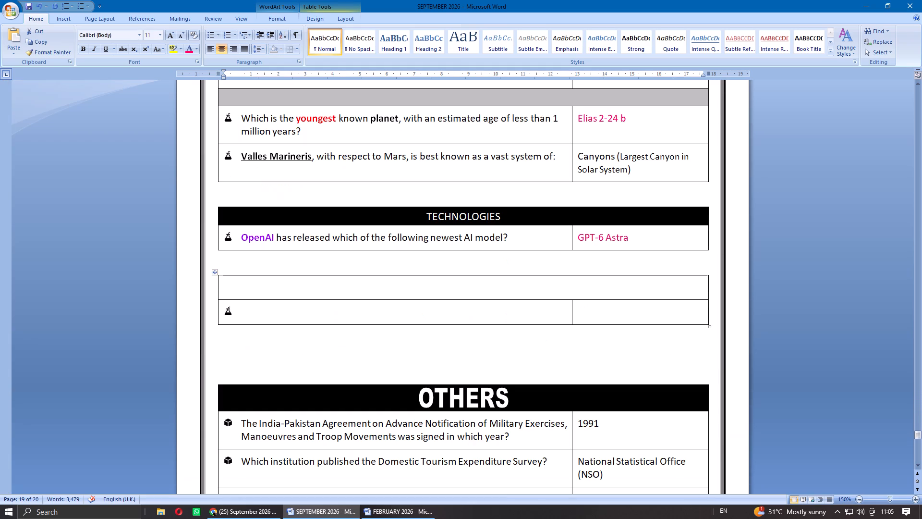
scroll(496, 355, "up", 1)
left_click(448, 344)
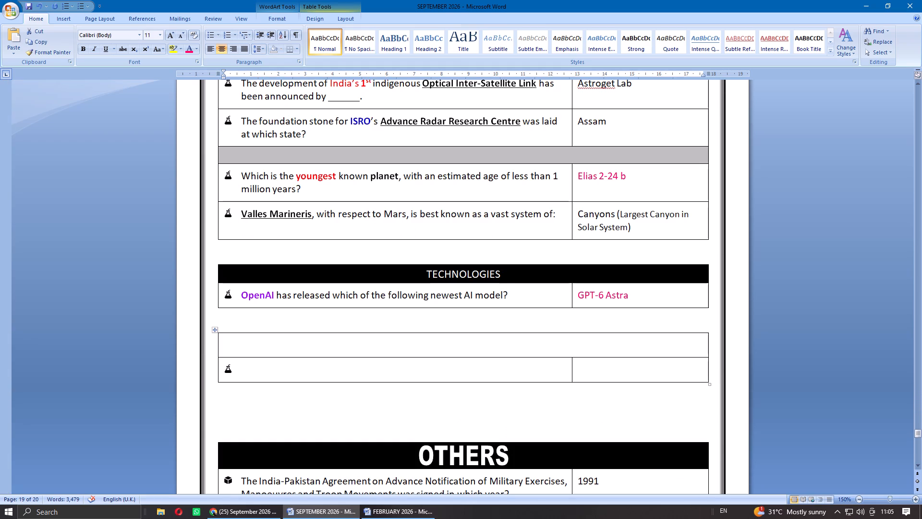
key("ctrl+v")
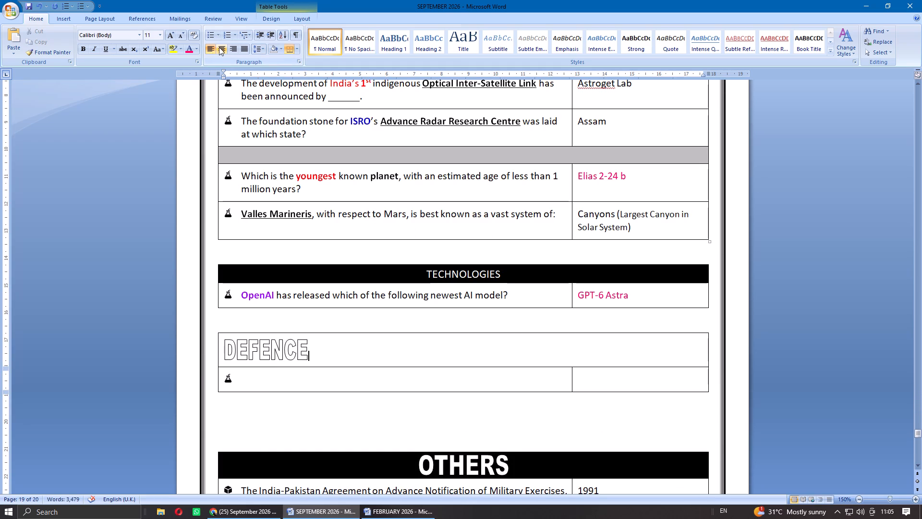
Centre the pasted WordArt title and shade its row black.
left_click(221, 47)
left_click(279, 50)
left_click(279, 68)
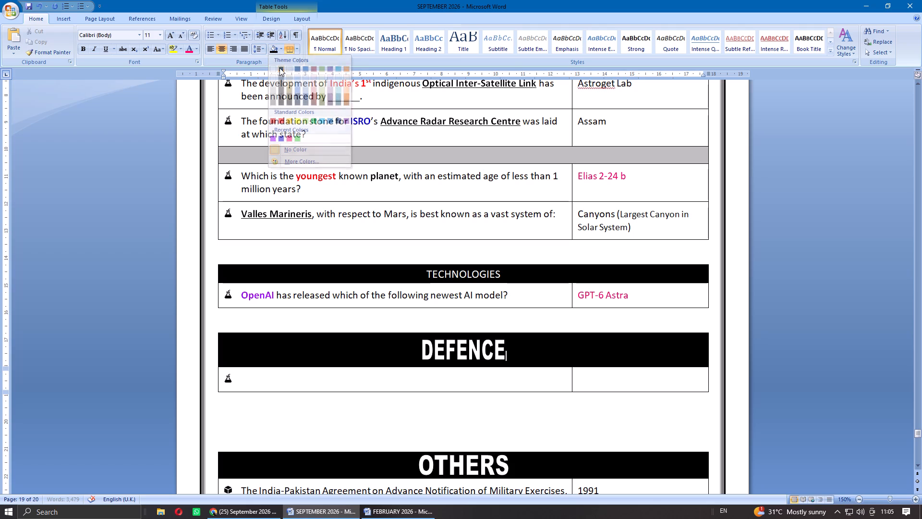
Set the paragraph spacing of the new table's title row to 2 pt before and 2 pt after.
left_click(110, 17)
left_click(398, 45)
key("2")
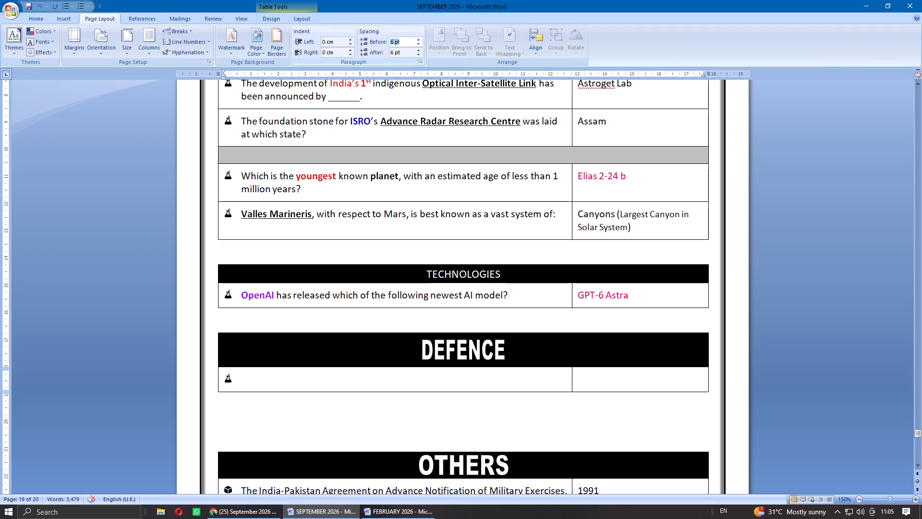
left_click(394, 53)
key("2")
left_click(516, 347)
Widen the DEFENCE WordArt title in the new table to about 5.66 cm.
left_click(482, 346)
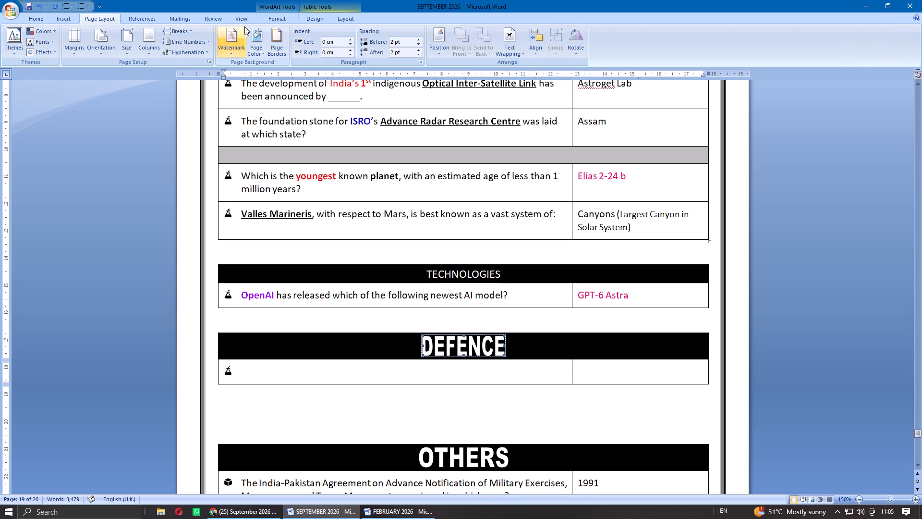
left_click_drag(503, 345, 576, 352)
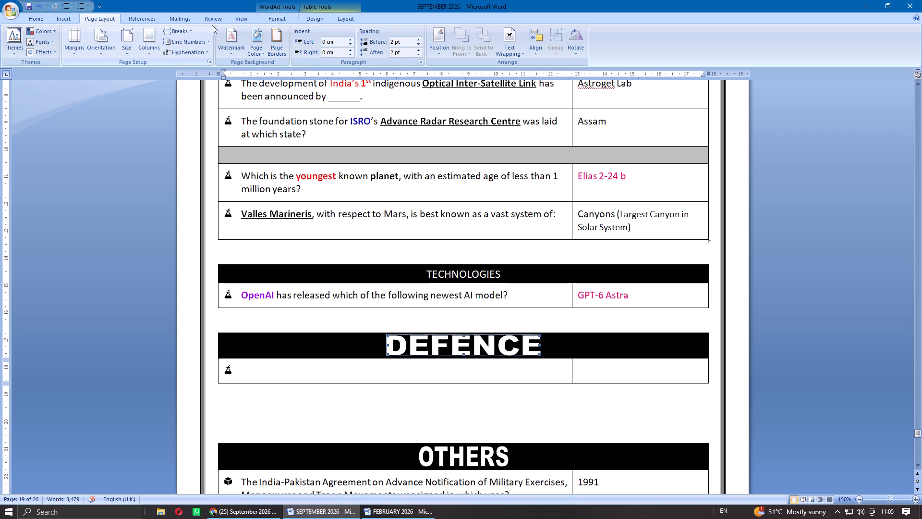
Change the text of the new table's WordArt title to ENVIRONMENT.
left_click(271, 20)
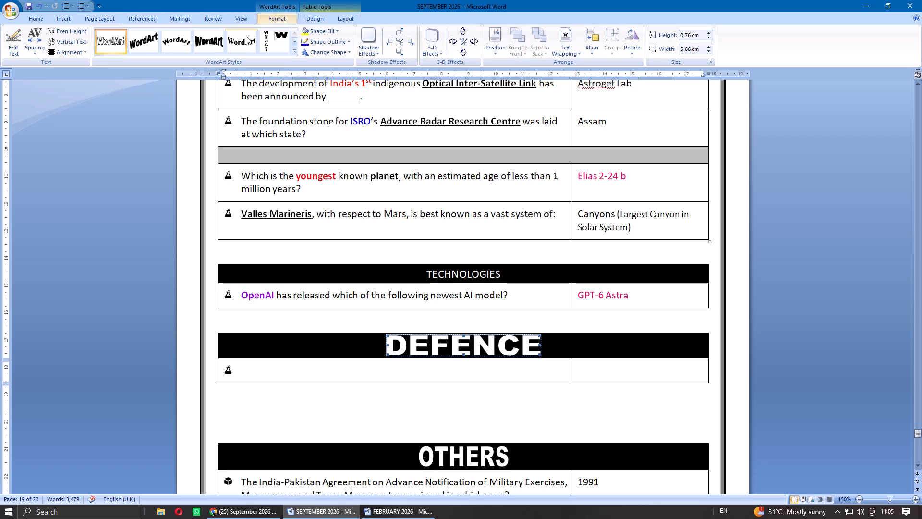
left_click(7, 43)
type("ENVIRONMME")
key("BackSpace")
key("BackSpace")
type("ENT")
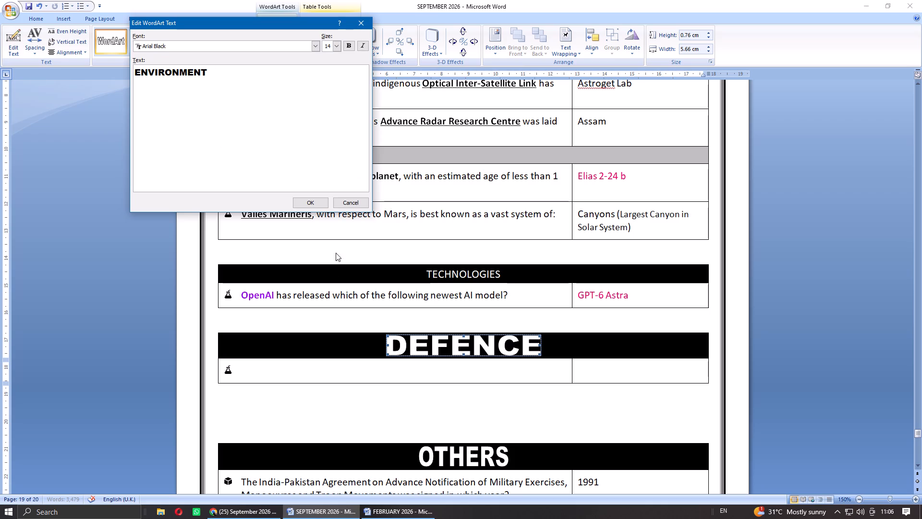
left_click(306, 202)
Widen the ENVIRONMENT WordArt title slightly within its black title row.
left_click_drag(539, 346, 547, 346)
left_click(559, 344)
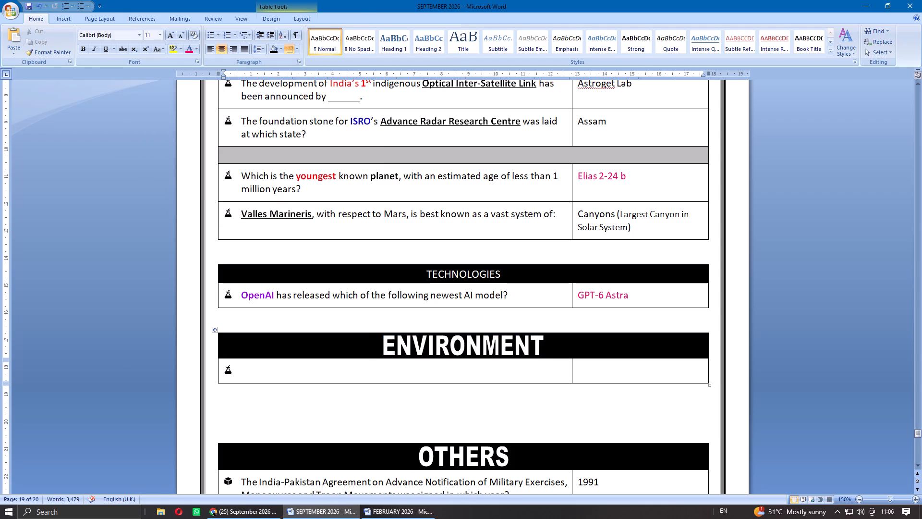
left_click(524, 345)
left_click_drag(543, 345, 556, 347)
left_click(562, 345)
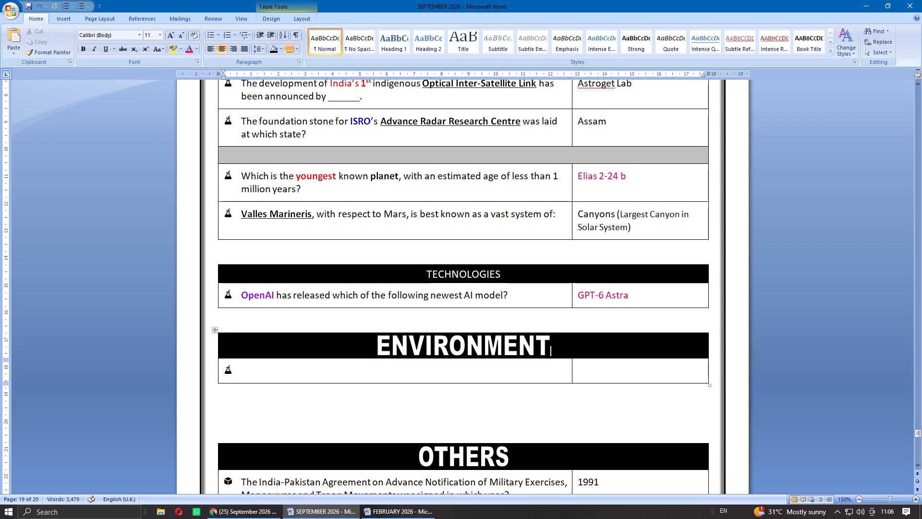
left_click(115, 19)
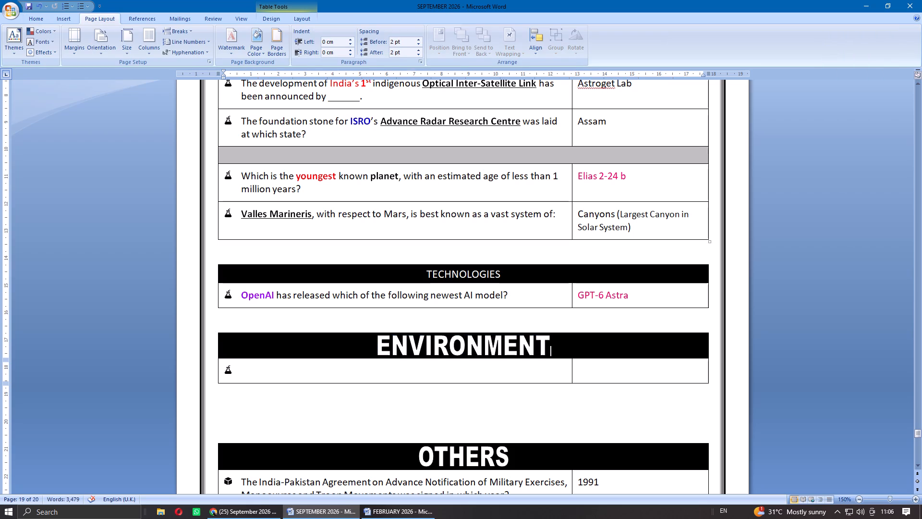
Save the document.
left_click(403, 375)
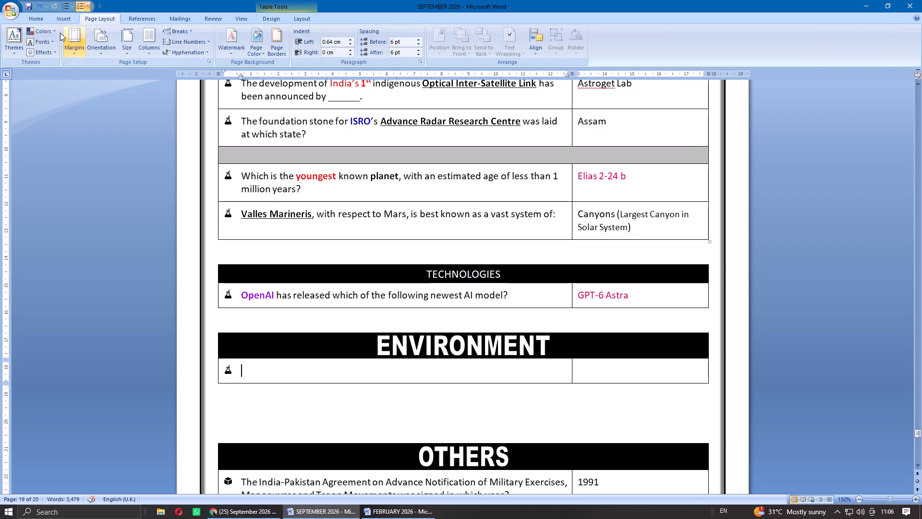
left_click(25, 3)
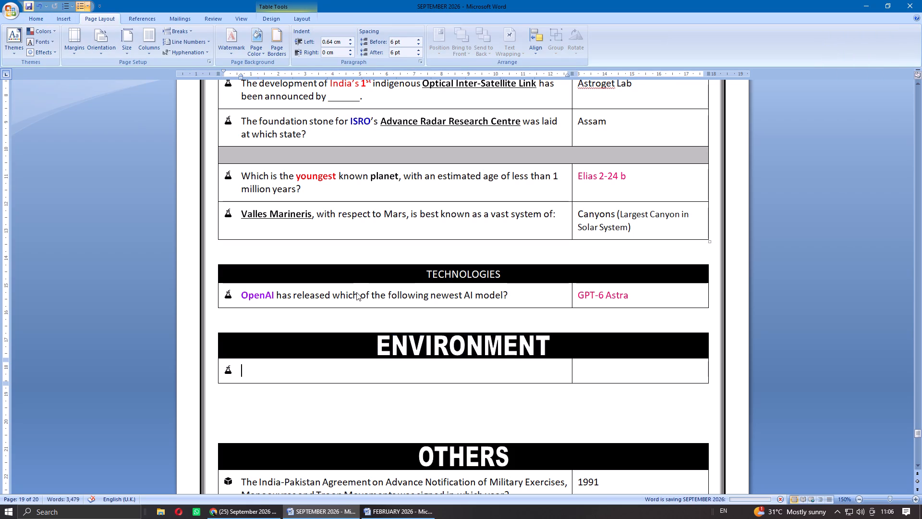
Define a new picture bullet from the ENVIRONMENT picture for the empty question cell under the Environment title.
left_click(43, 19)
left_click(221, 34)
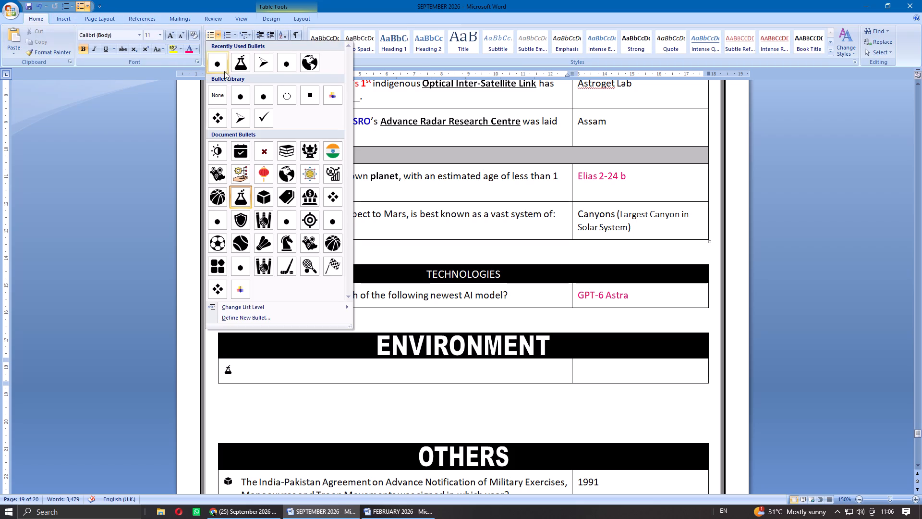
left_click(254, 319)
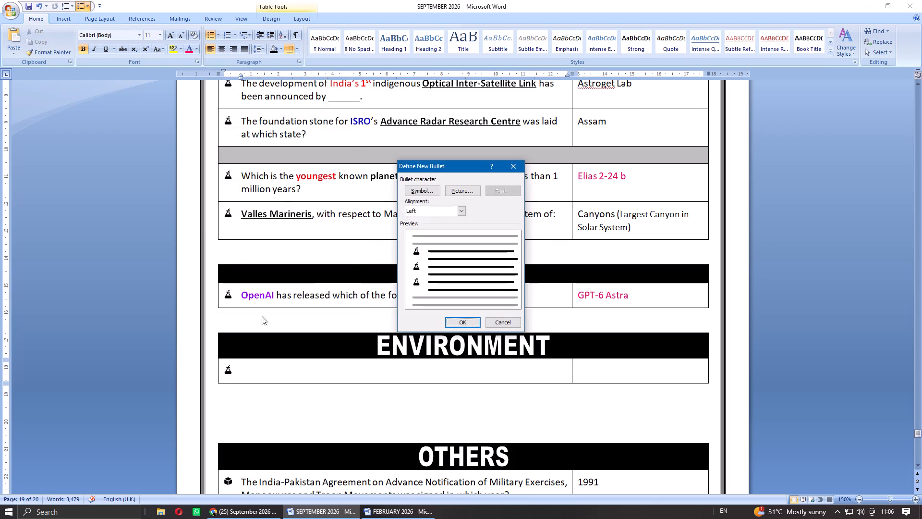
left_click(458, 194)
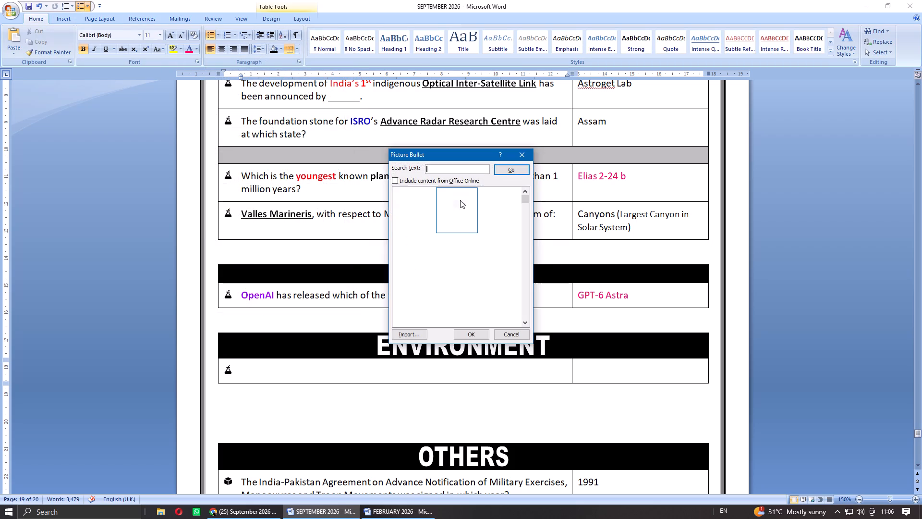
left_click_drag(526, 200, 526, 203)
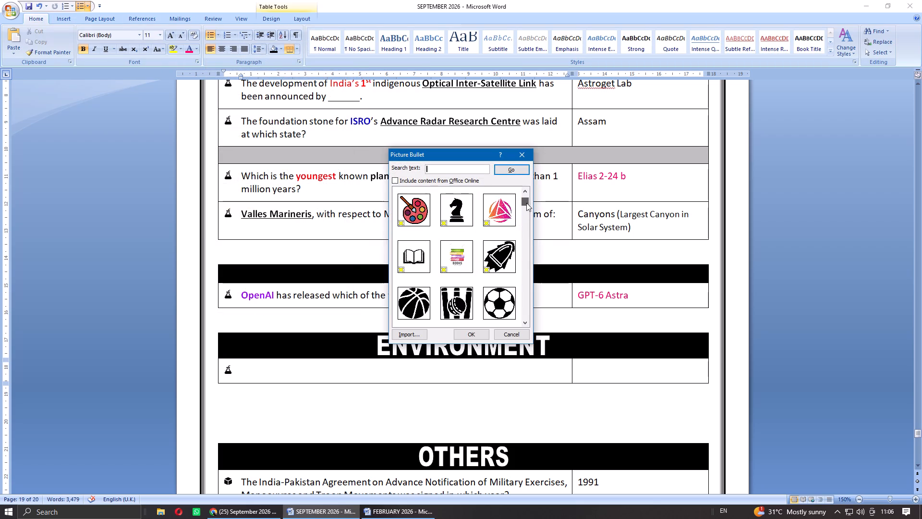
left_click_drag(526, 203, 526, 216)
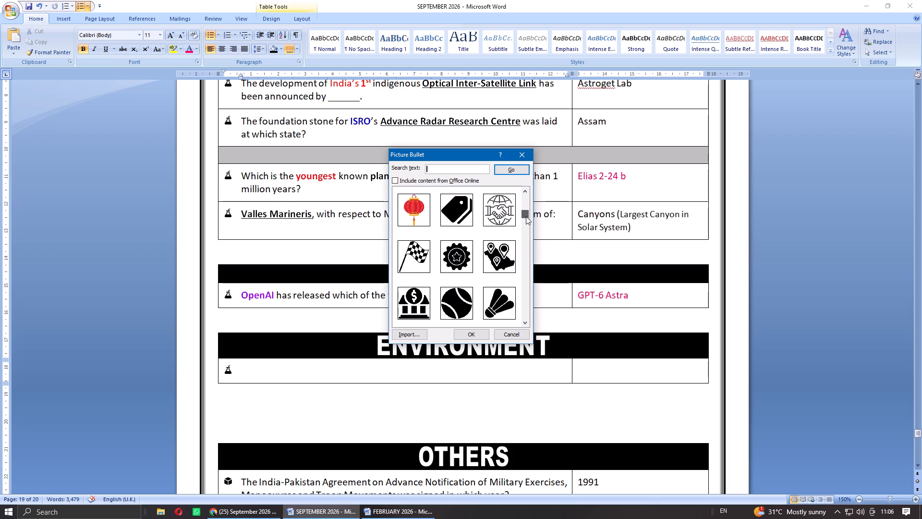
left_click_drag(526, 216, 525, 222)
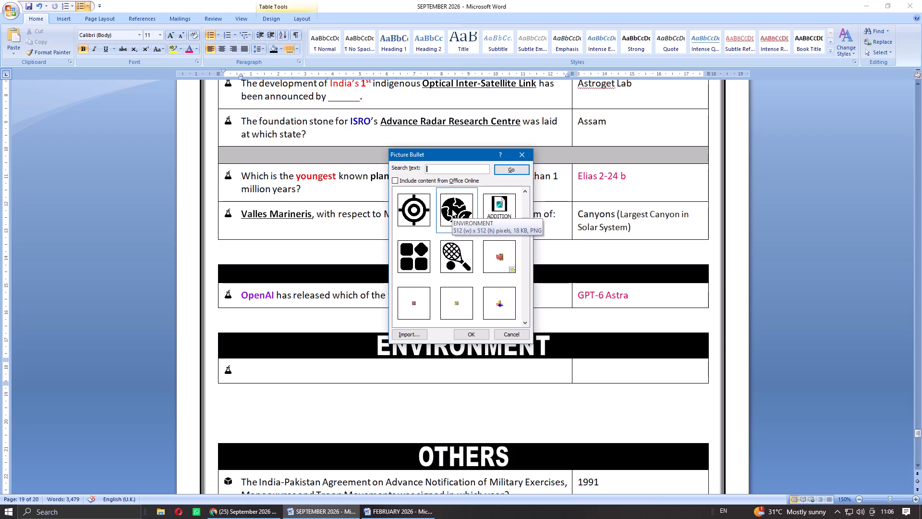
left_click(452, 209)
left_click(473, 333)
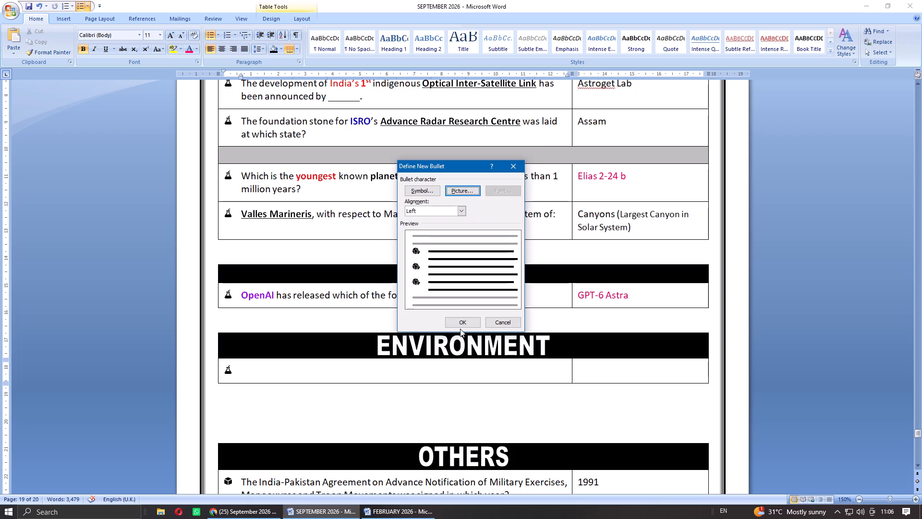
left_click(461, 323)
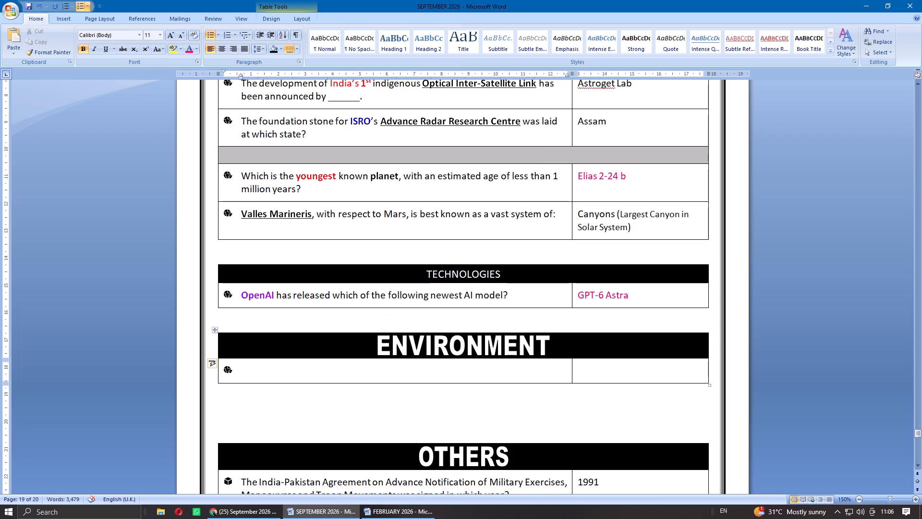
Undo the list-wide bullet change and give only the Environment question cell the ENVIRONMENT picture bullet, aligned with the bullets above.
key("ctrl+z")
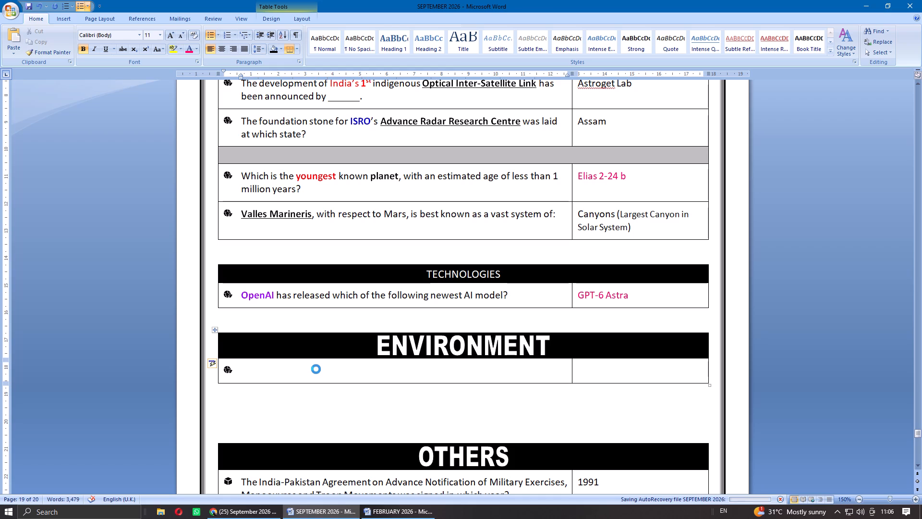
key("BackSpace")
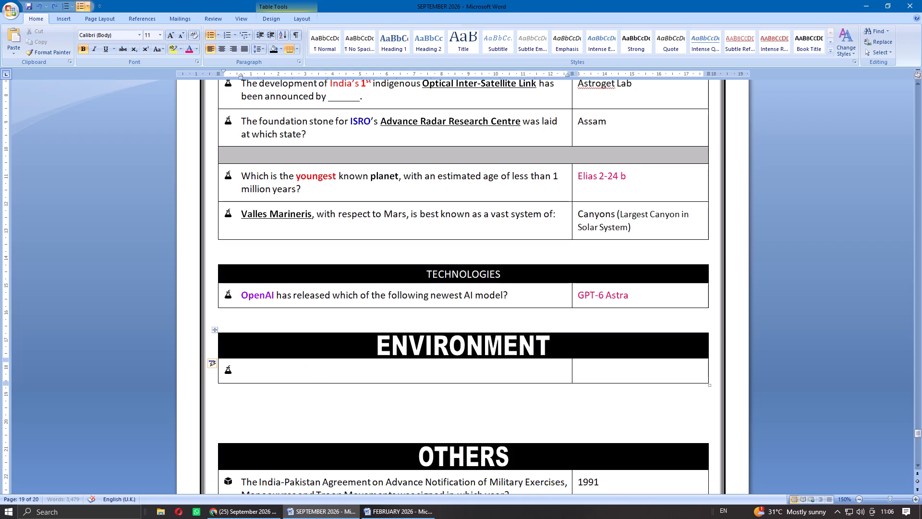
key("BackSpace")
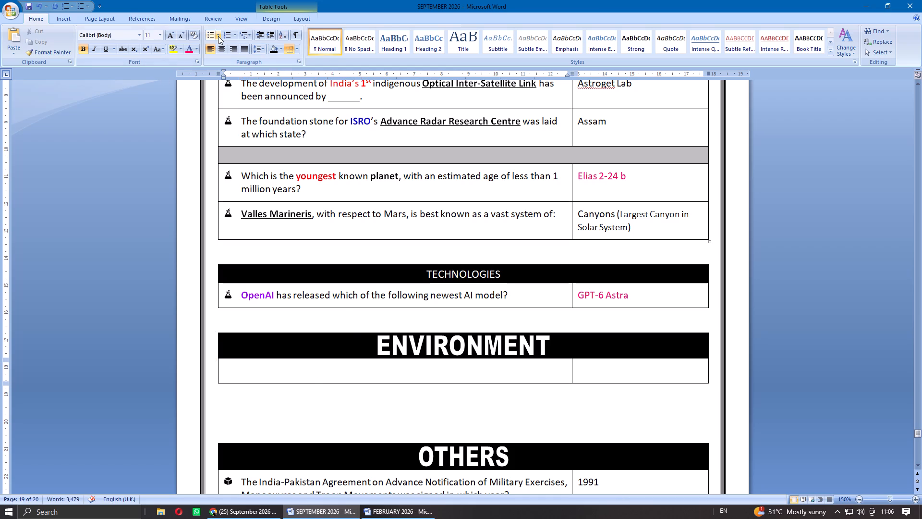
left_click(218, 36)
left_click(218, 54)
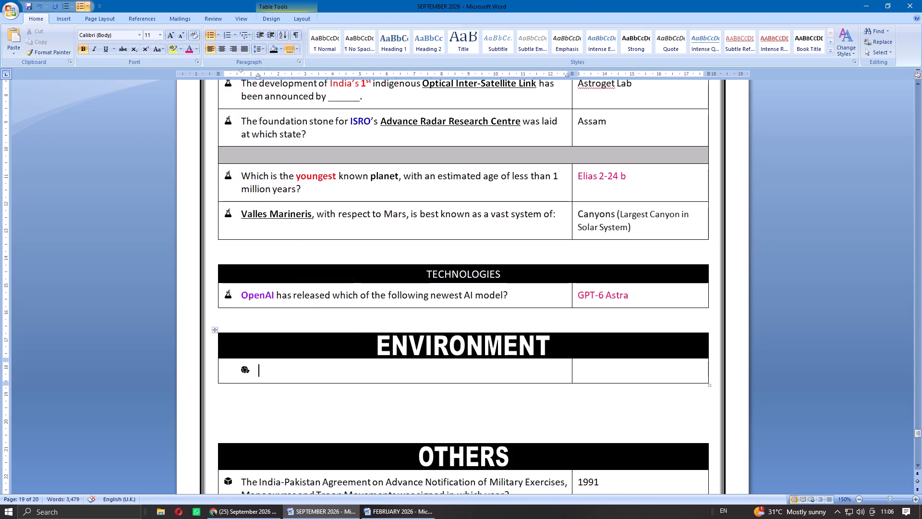
left_click_drag(244, 371, 214, 371)
left_click(282, 371)
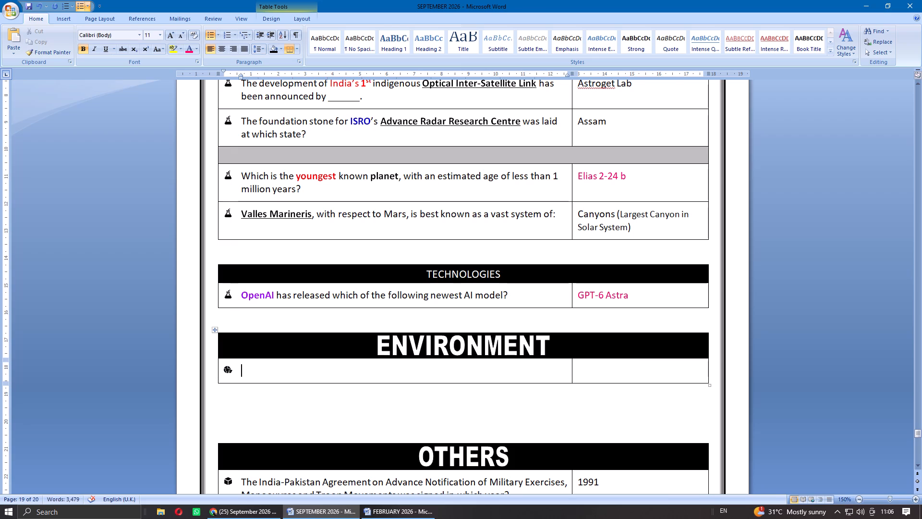
Save the document with the new Environment section.
scroll(330, 366, "up", 14)
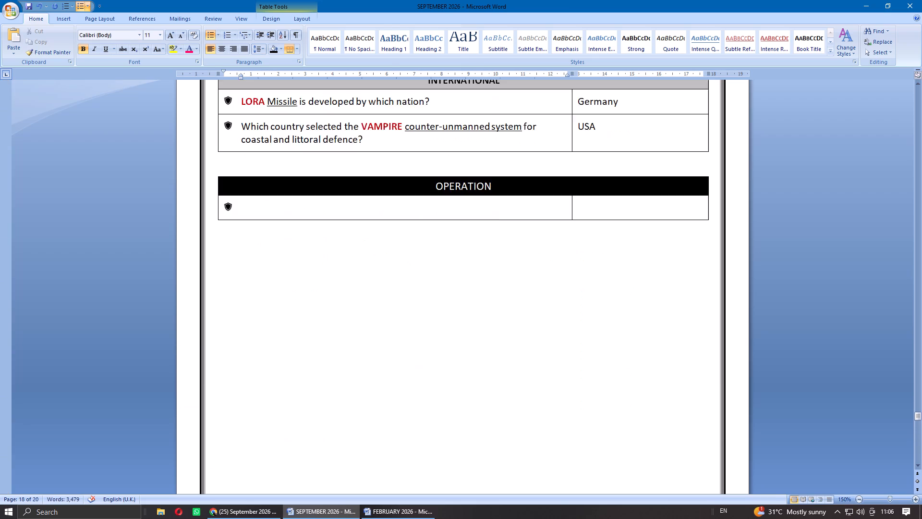
scroll(330, 367, "down", 13)
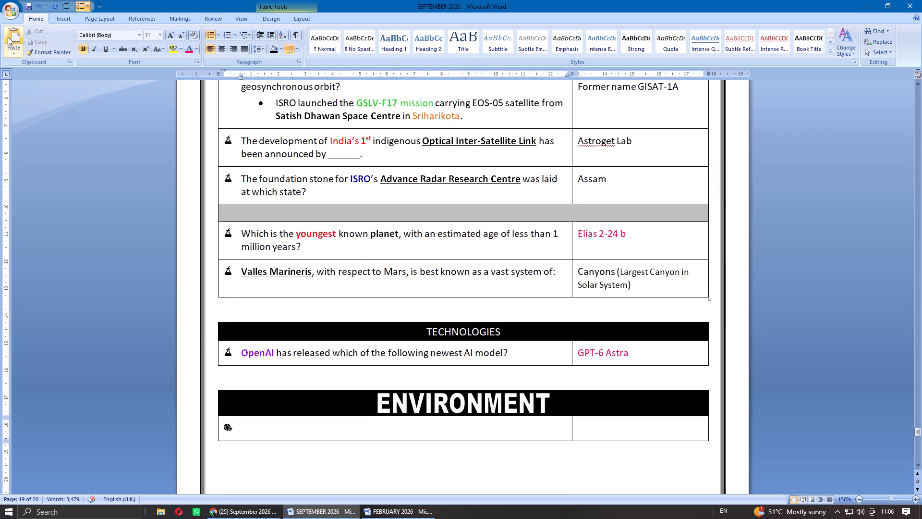
left_click(24, 4)
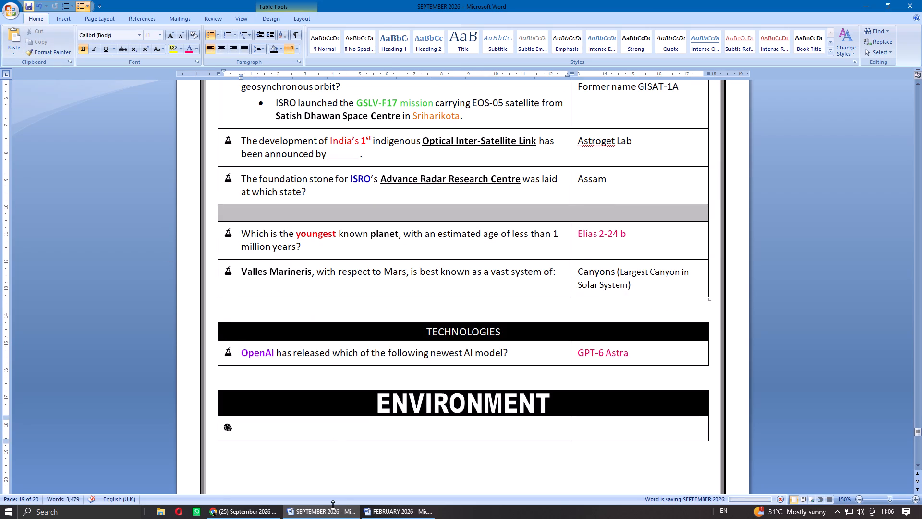
Switch to the YouTube lecture in Chrome, skip ahead 20 seconds and play it to question 46 on the UNCCD COP17.
left_click(255, 514)
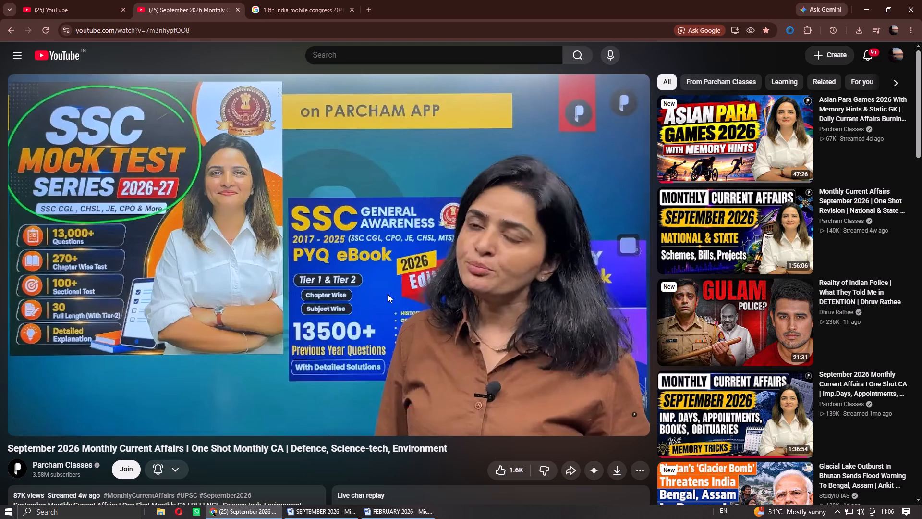
key("Right")
key("Right")
key("Right")
key("Right")
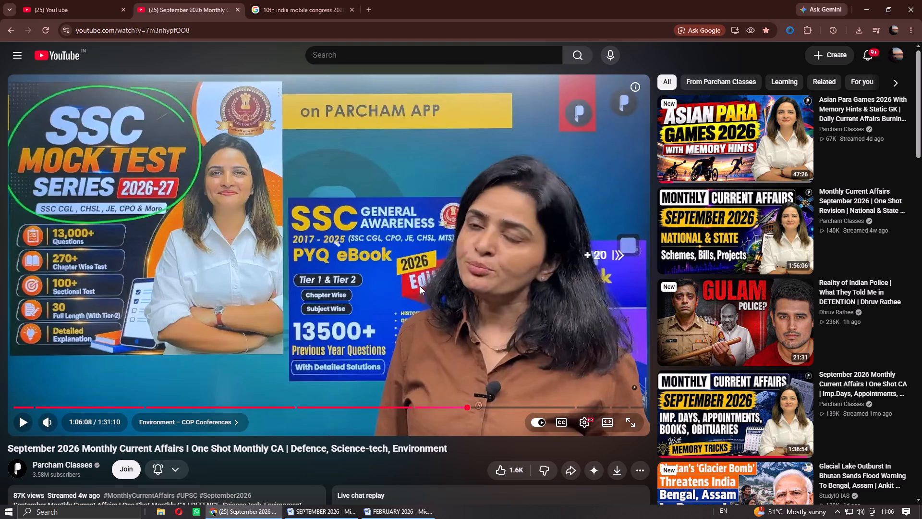
key("space")
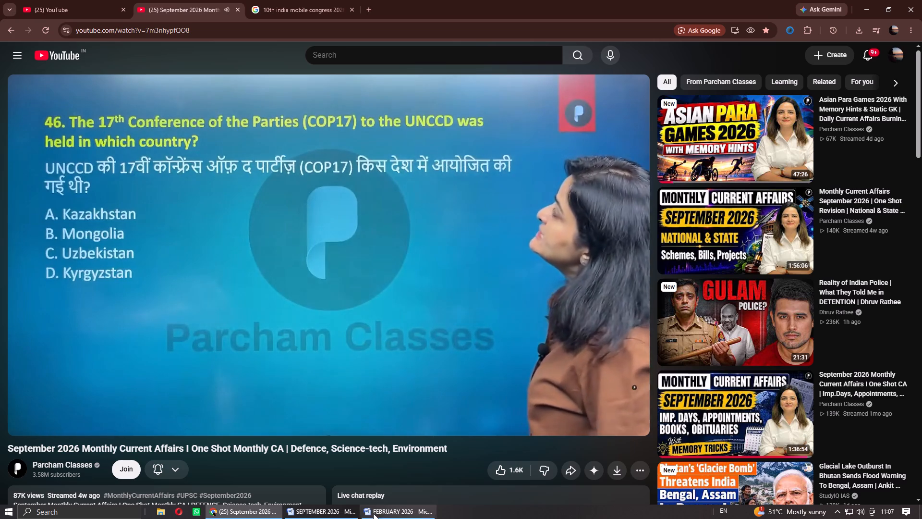
Switch back to the SEPTEMBER 2026 document in Word and delete the blank line inside the Summit table's UN Convention to Combat Desertification question.
left_click(324, 516)
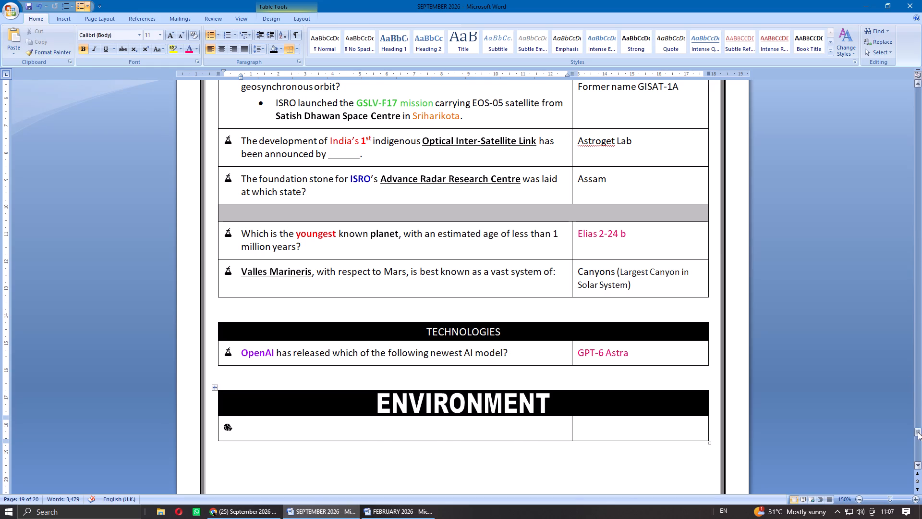
left_click_drag(918, 432, 914, 199)
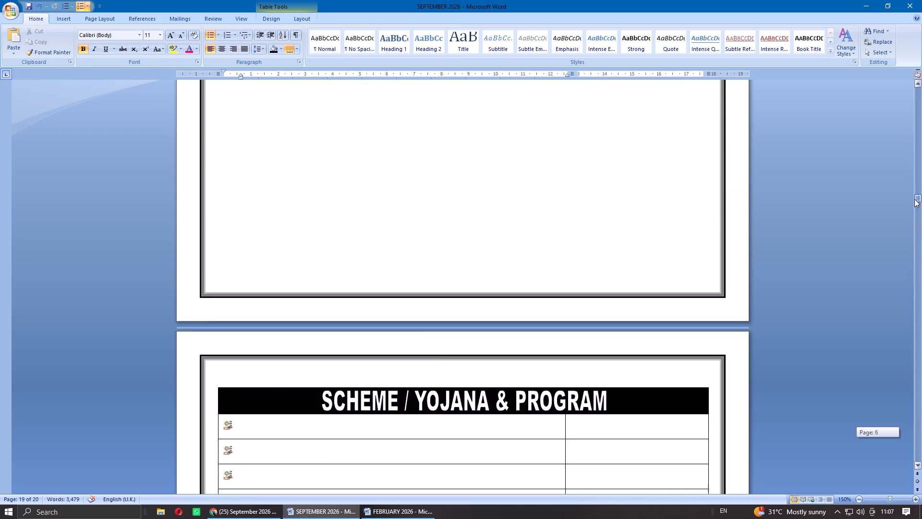
left_click_drag(914, 199, 917, 362)
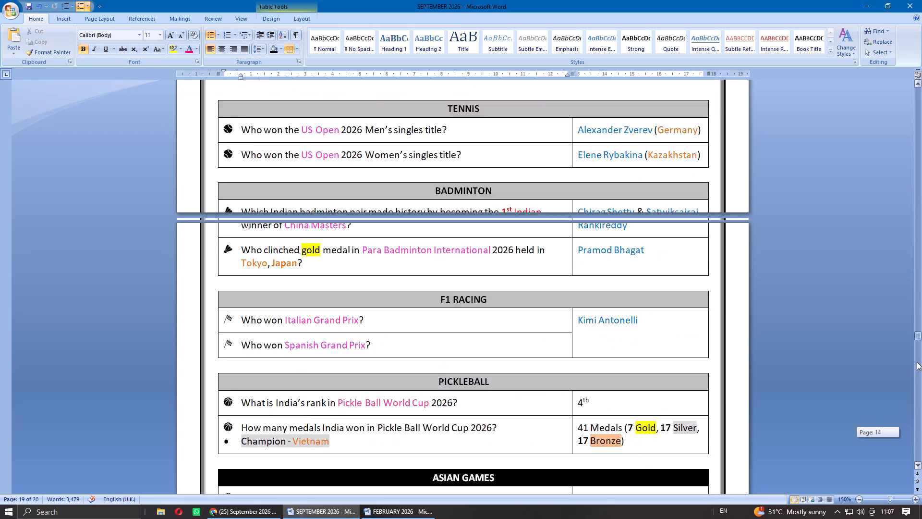
left_click_drag(917, 362, 910, 302)
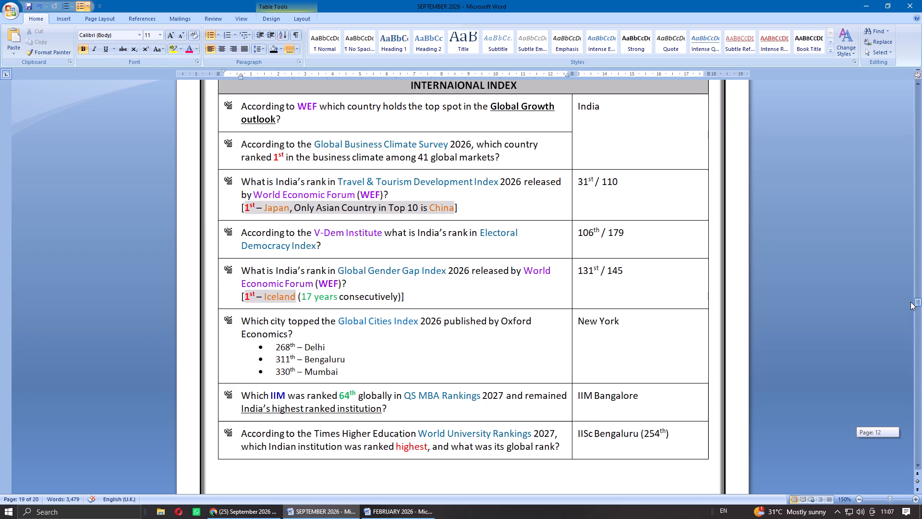
left_click_drag(910, 302, 909, 278)
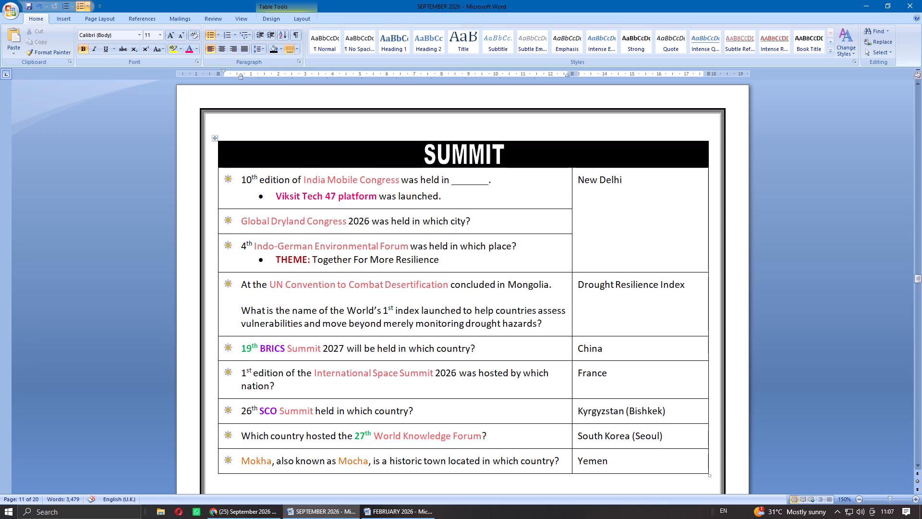
left_click(235, 310)
key("BackSpace")
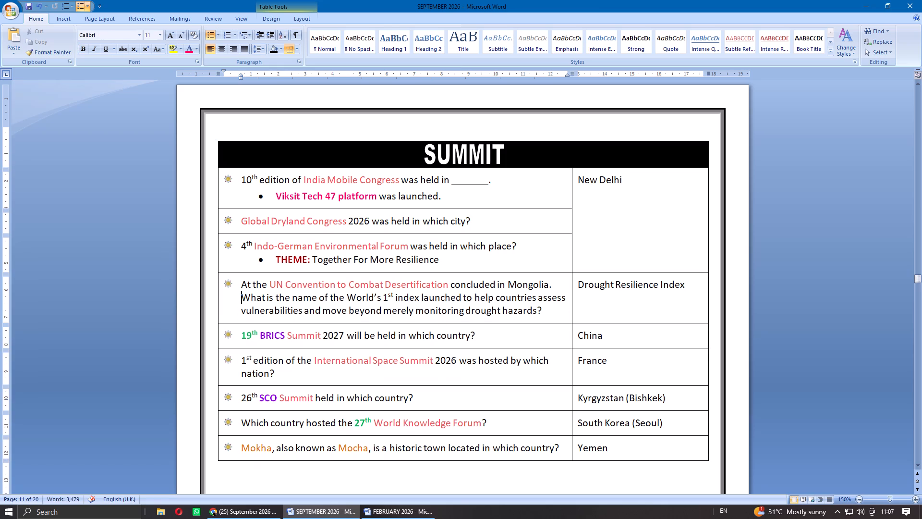
Split the Summit table's UN Convention to Combat Desertification question so "What is the name" starts its own bulleted paragraph.
key("BackSpace")
key("Return")
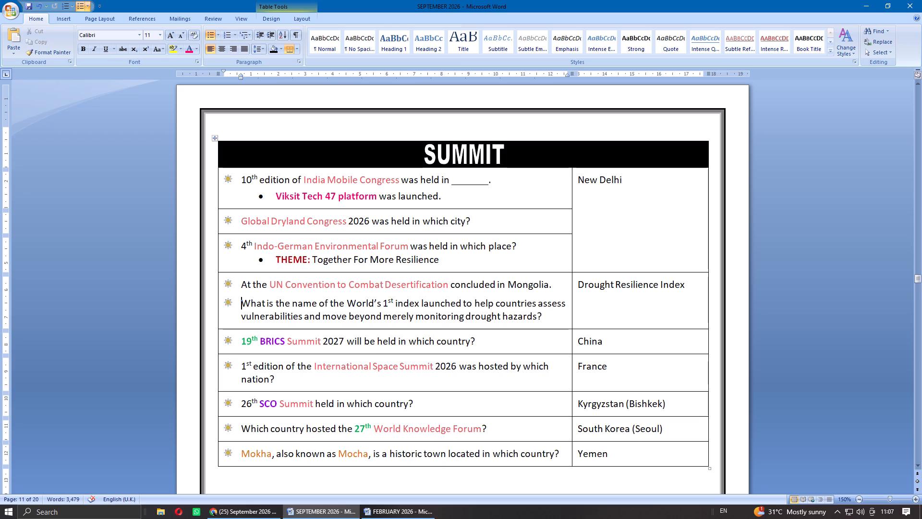
Set the spacing after the "At the UN Convention to Combat Desertification concluded in Mongolia." paragraph to 12 pt.
right_click(275, 286)
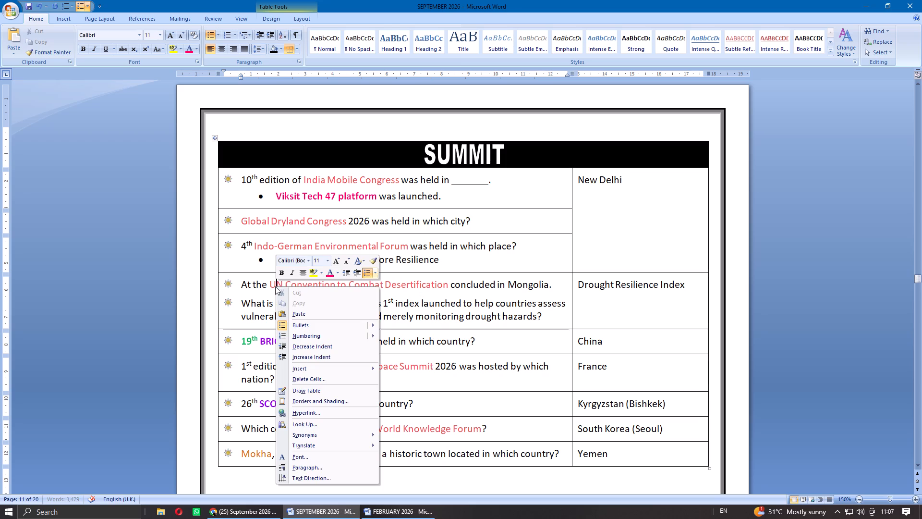
left_click(326, 464)
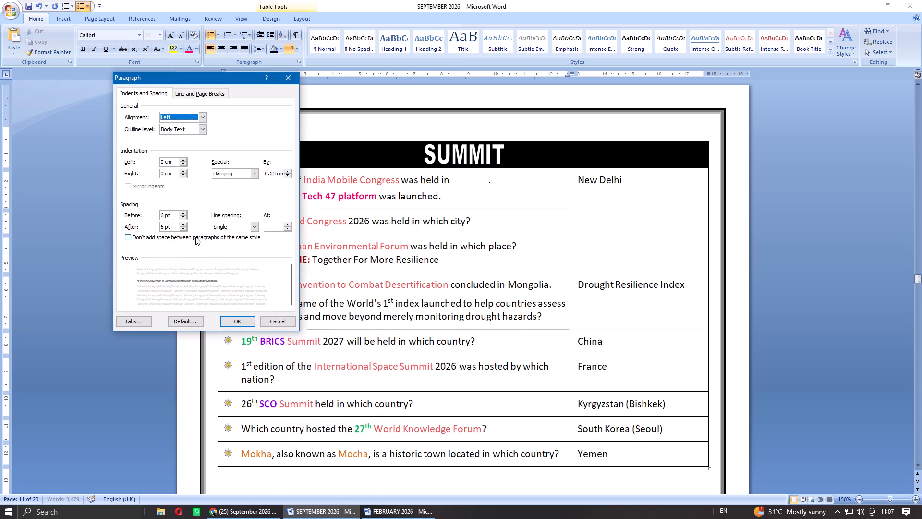
left_click(185, 222)
left_click(238, 315)
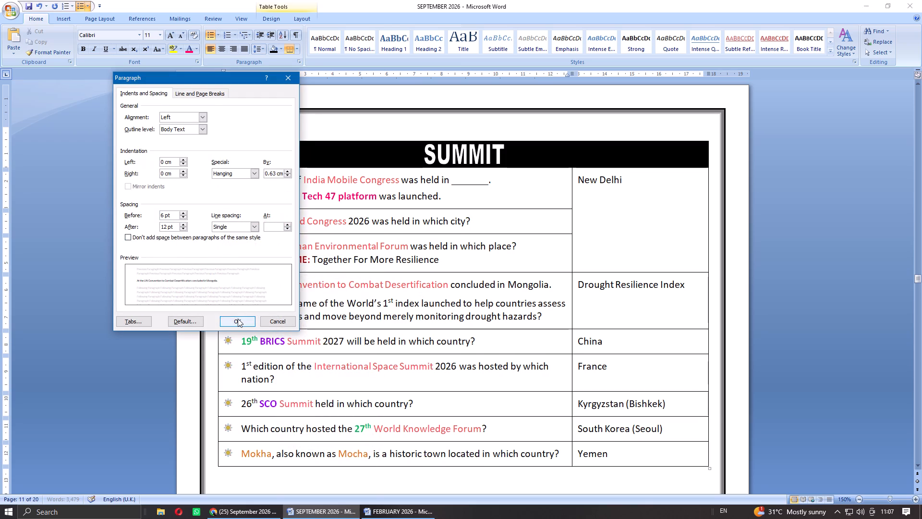
left_click(238, 319)
left_click(356, 295)
Save the SEPTEMBER 2026 document.
left_click(24, 5)
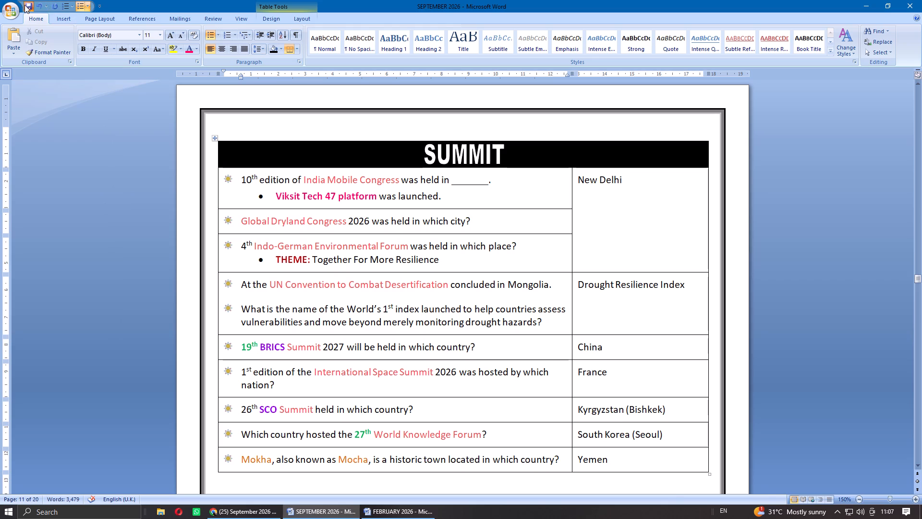
Switch to the YouTube lecture in Chrome, rewind it 10 seconds and pause on question 46 about UNCCD COP17.
left_click(228, 518)
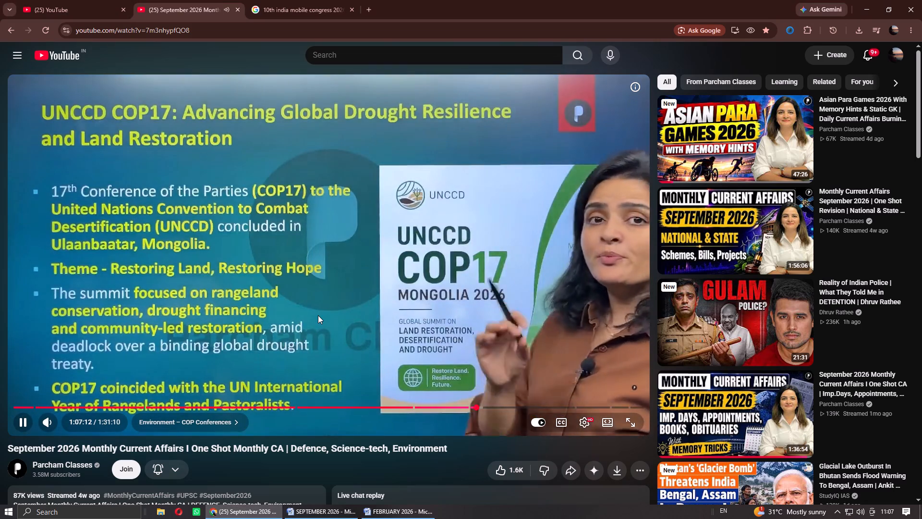
key("Left")
key("Left")
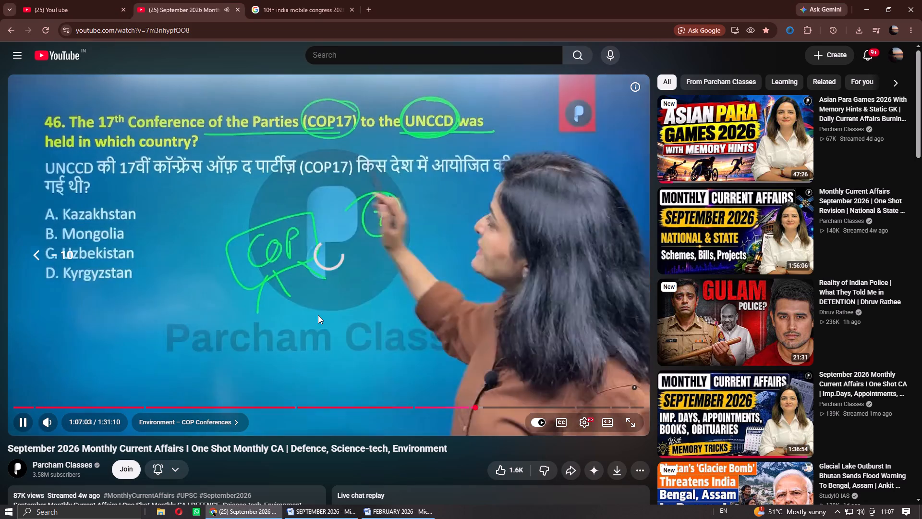
key("space")
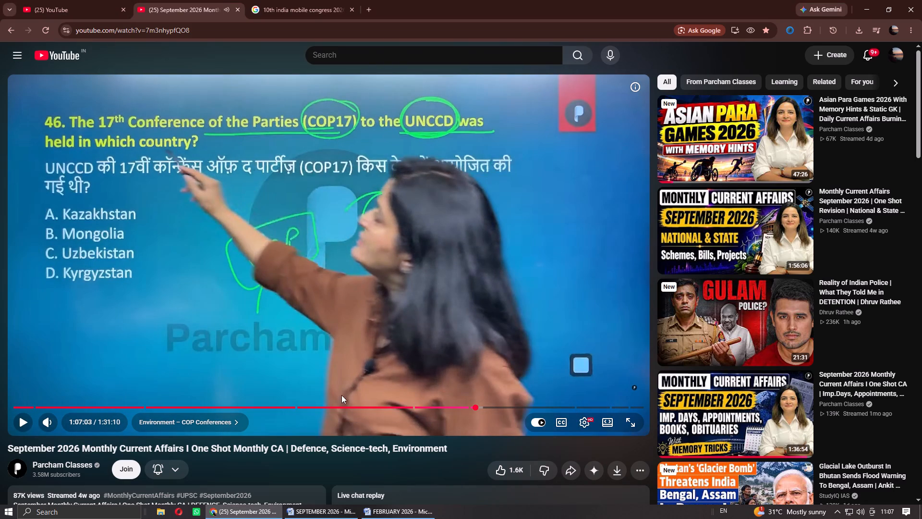
Search Google for "cop 17 held in which country".
left_click(290, 0)
left_click(483, 67)
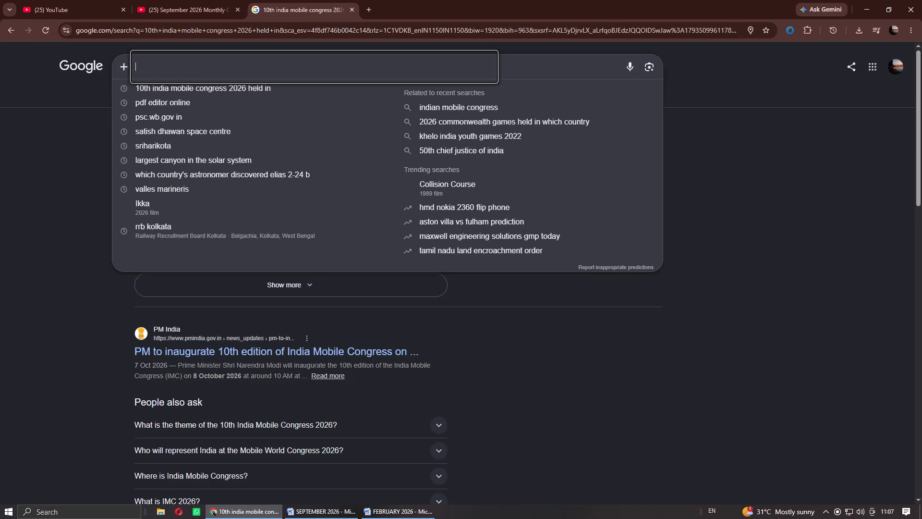
type("COP 17")
key("space")
key("Down")
key("Return")
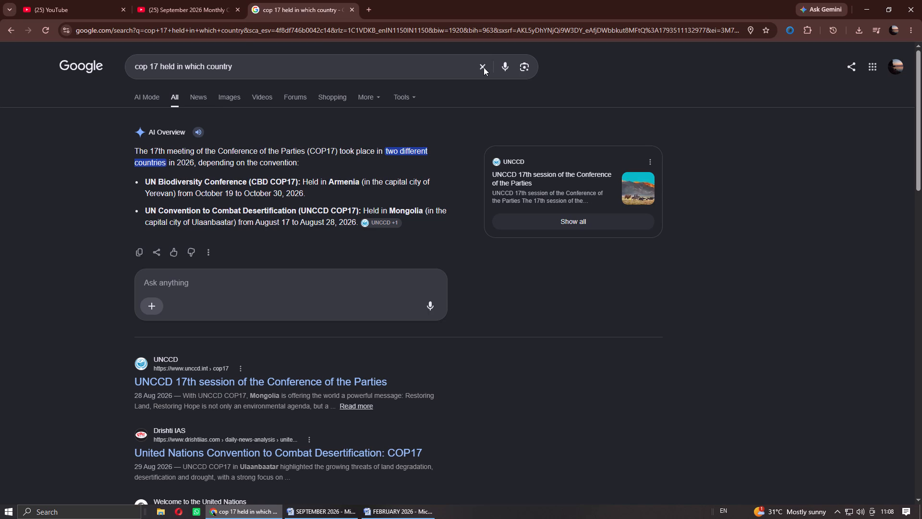
Switch back to the SEPTEMBER 2026 document in Word and insert a row below the 26th SCO Summit question.
left_click(348, 518)
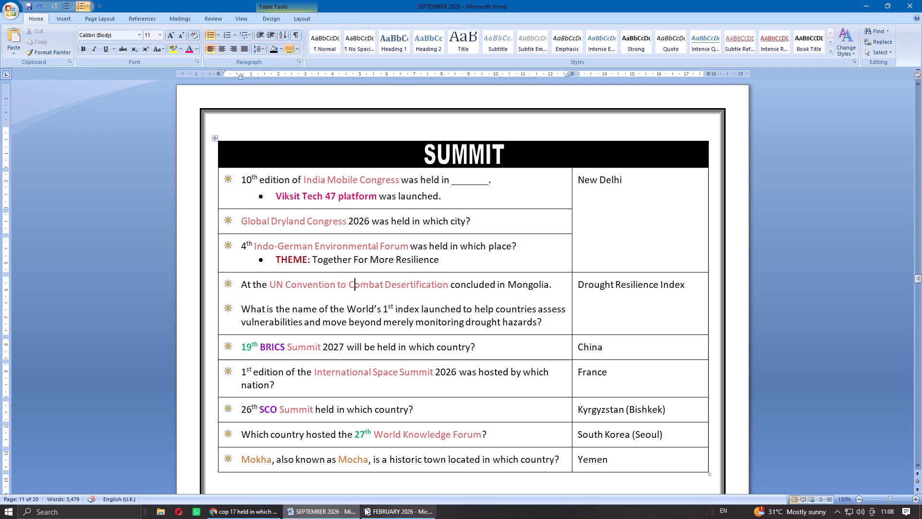
left_click(385, 515)
left_click(385, 515)
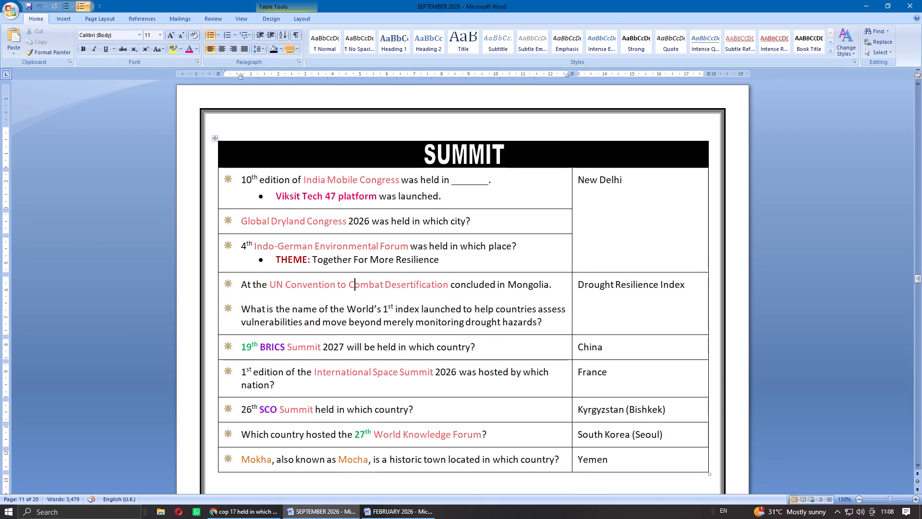
right_click(526, 409)
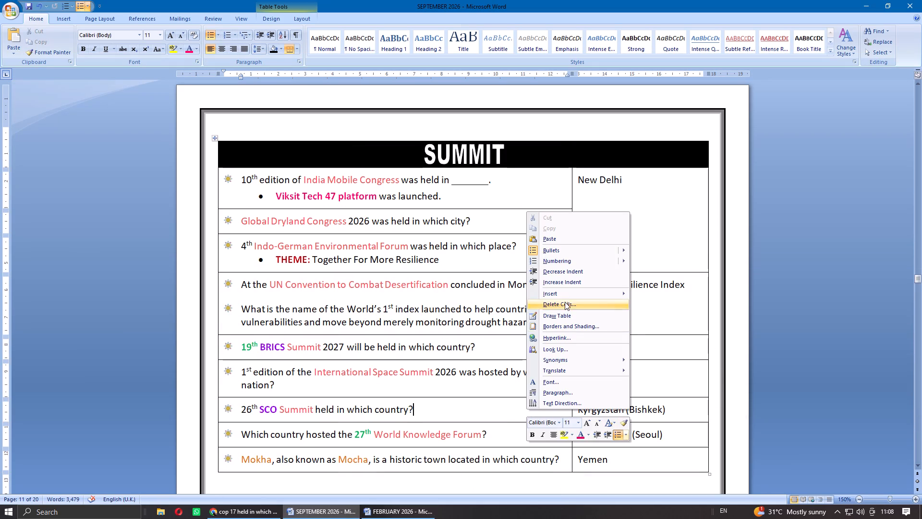
left_click(662, 329)
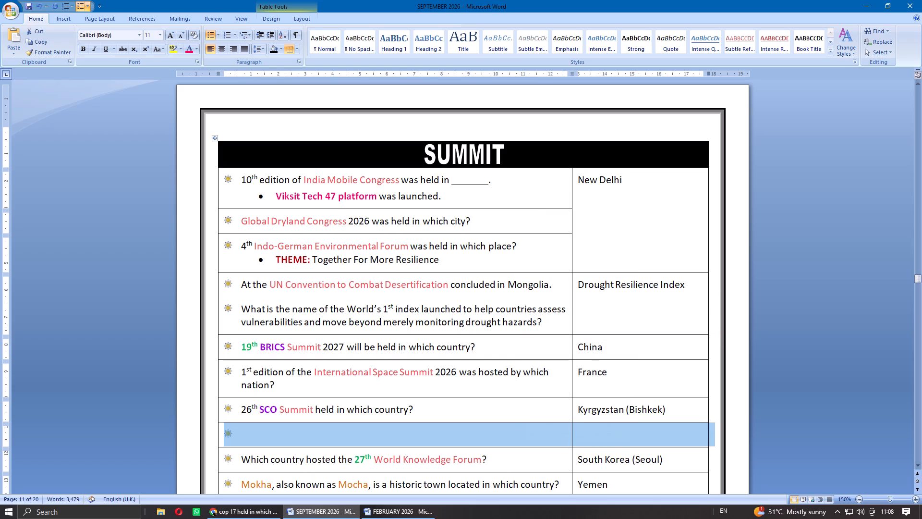
Fill the new row with "UNCCD COP 17 held in which country?" and the answer "Mongolia", shrinking Word's window to show the lecture.
left_click(334, 434)
type("UNCCD COP 17")
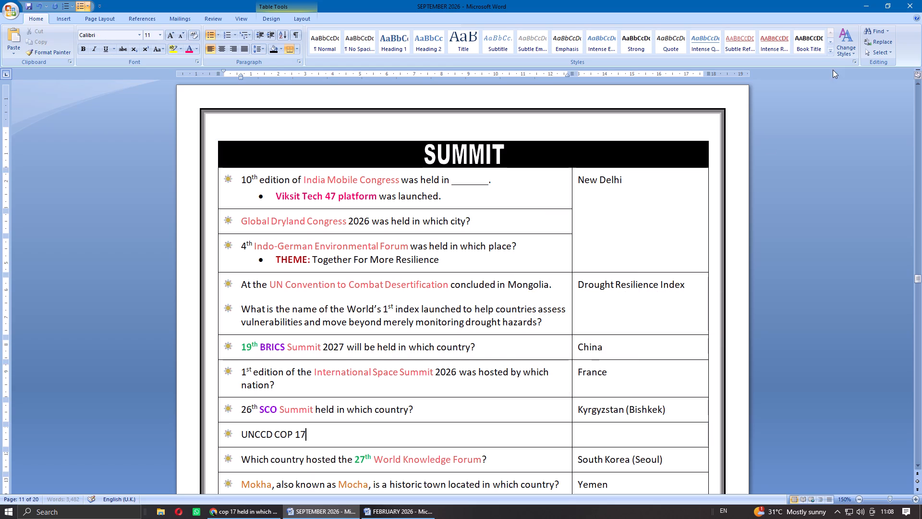
left_click(884, 2)
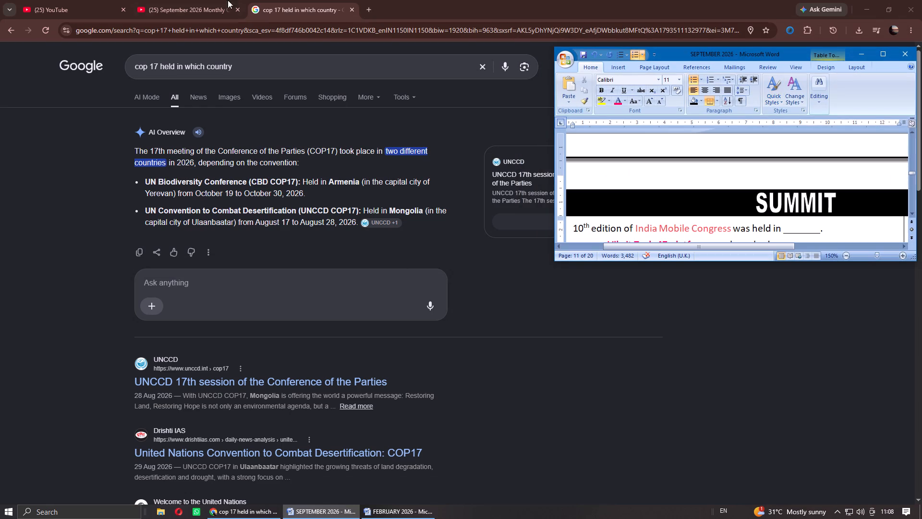
left_click(210, 0)
left_click(407, 518)
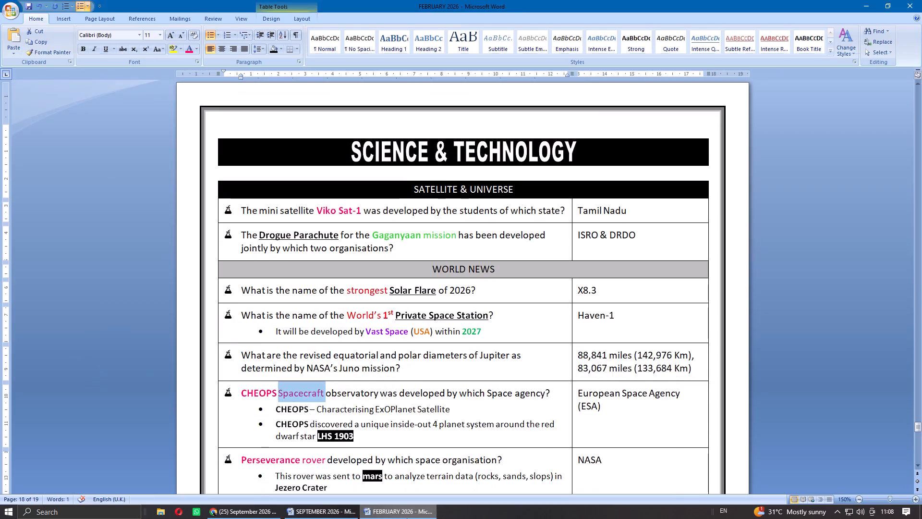
left_click(407, 518)
left_click(336, 516)
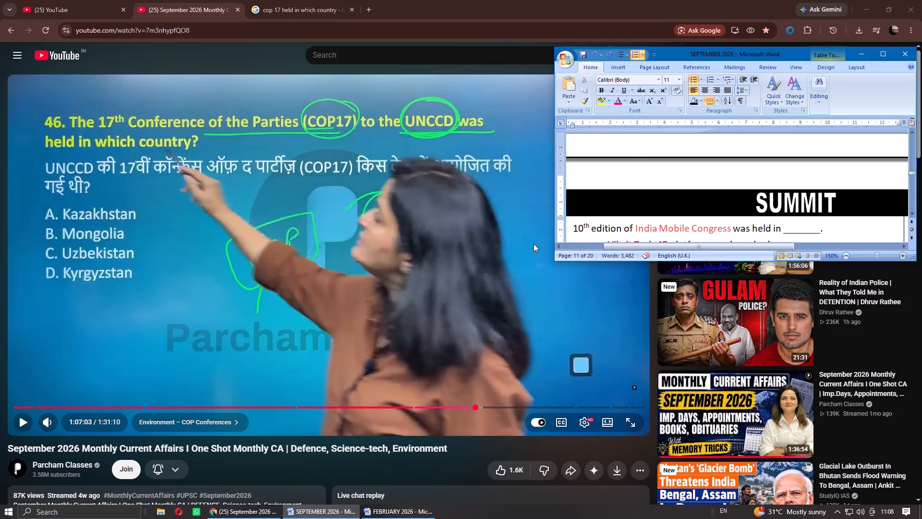
key("space")
type("held in which country?")
key("Tab")
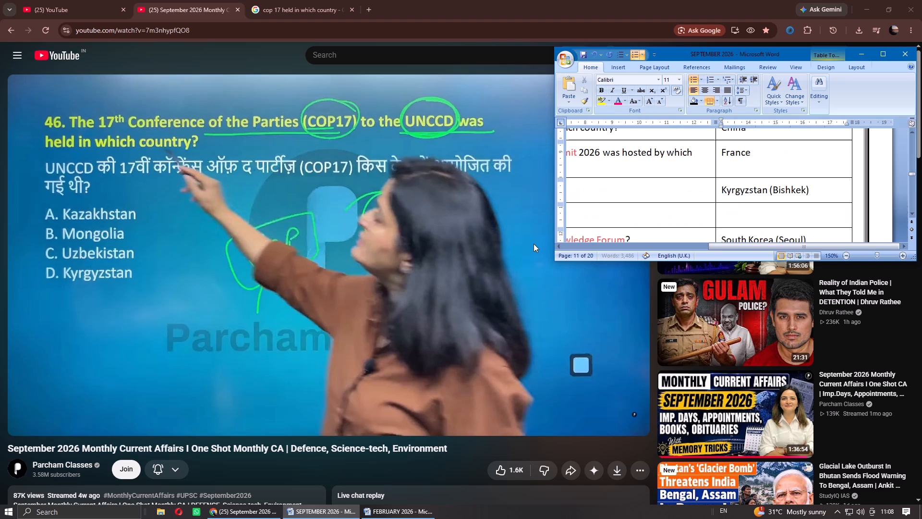
type("Mongolia")
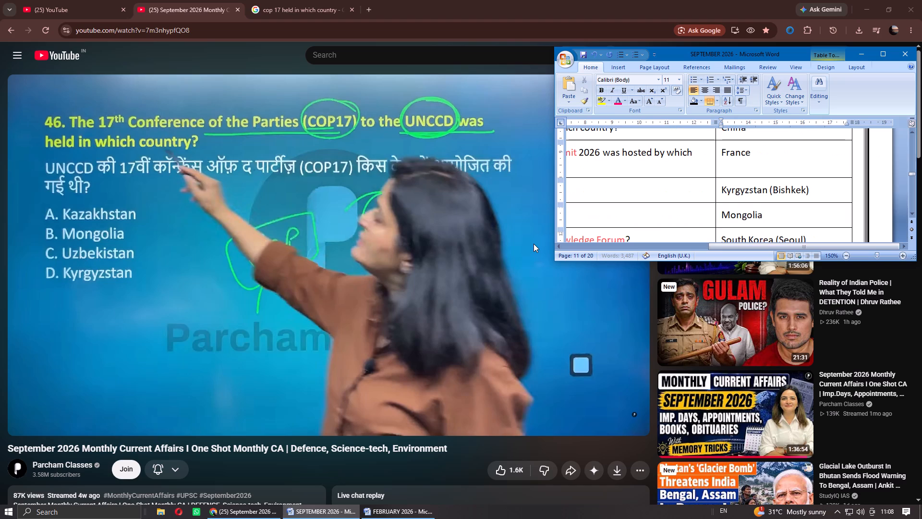
Colour "UNCCD COP 17" in the same light red as the word "Summit" in the SCO question above.
left_click_drag(730, 248, 565, 236)
left_click_drag(651, 213, 677, 210)
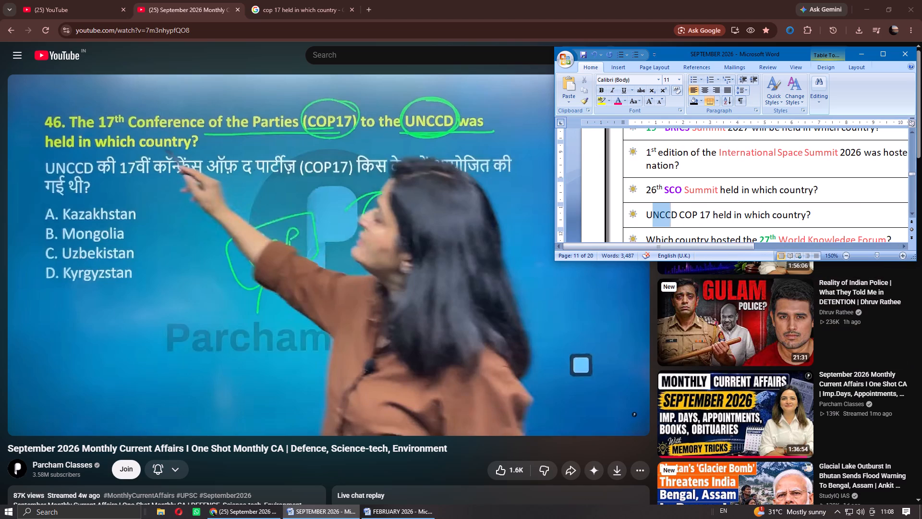
left_click_drag(677, 210, 707, 208)
double_click(695, 186)
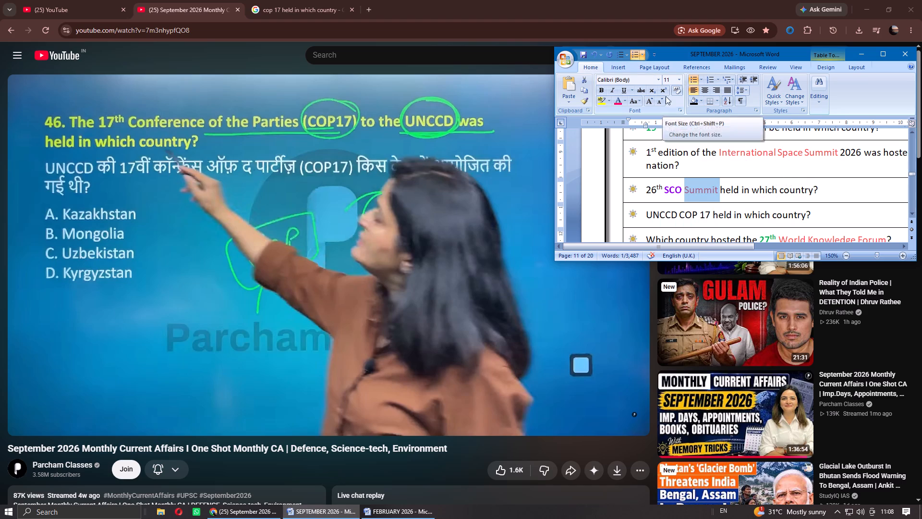
left_click(626, 101)
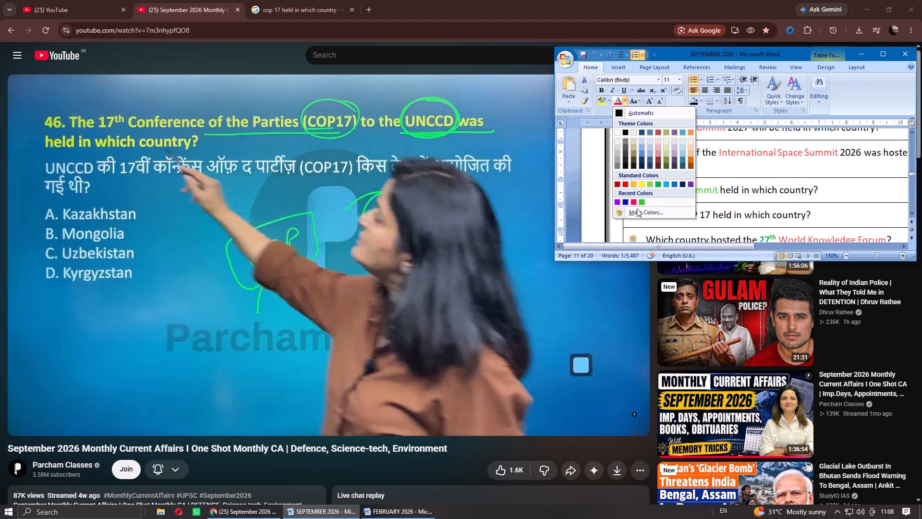
left_click(637, 209)
left_click(754, 72)
left_click_drag(656, 214, 707, 209)
left_click(618, 99)
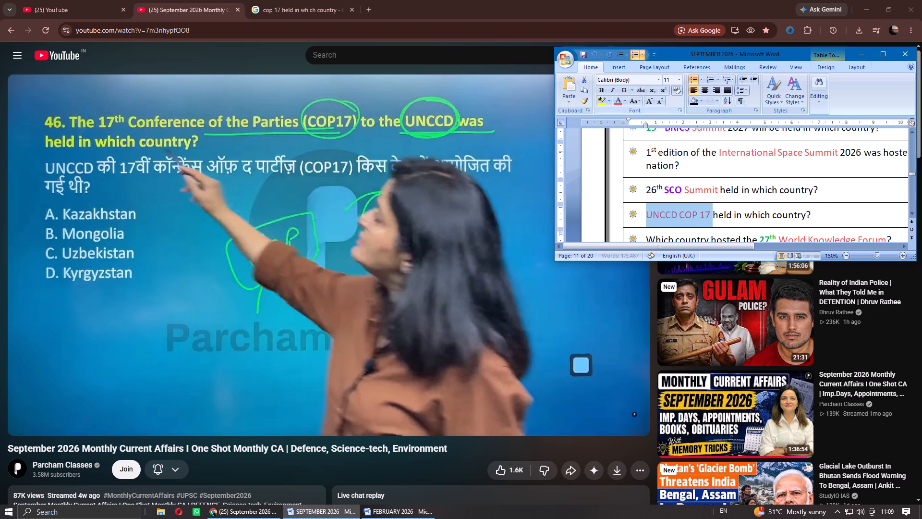
left_click(819, 214)
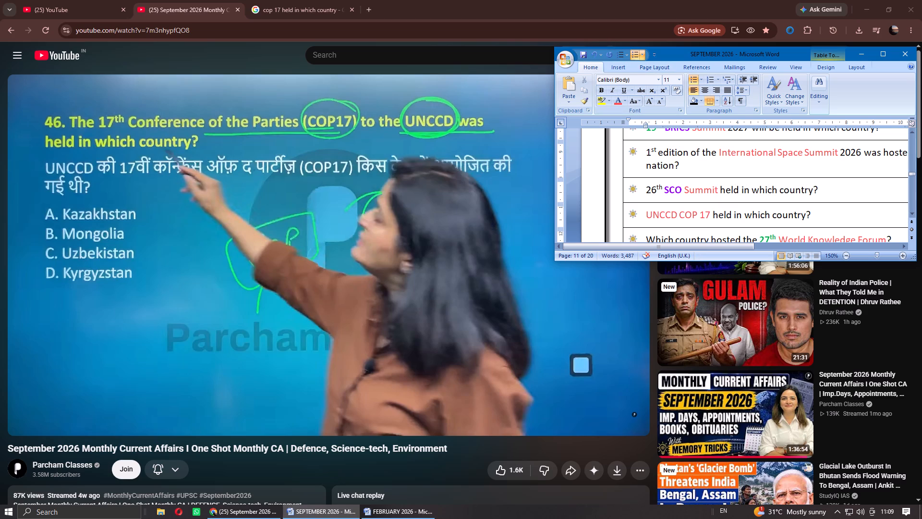
Colour "UNCCD" purple to match "SCO", and make both "UNCCD" and "COP 17" bold.
double_click(663, 218)
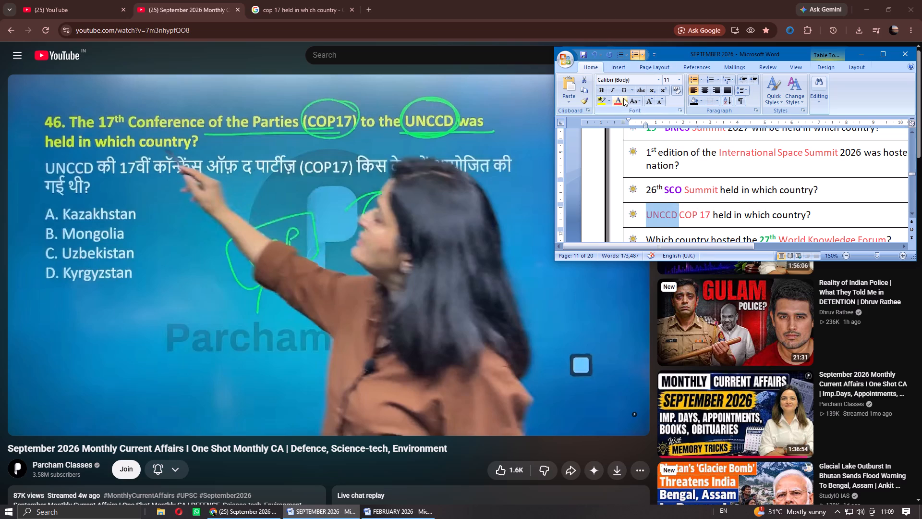
left_click(623, 98)
left_click(628, 204)
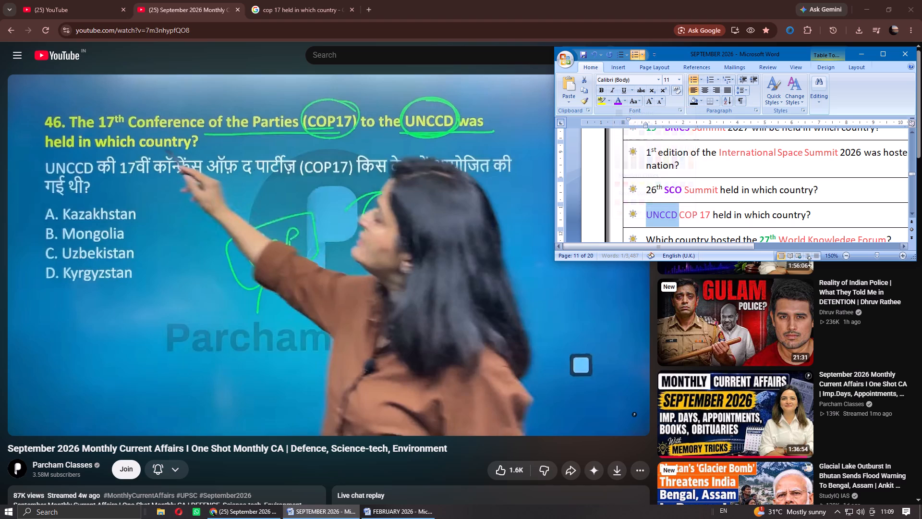
key("ctrl+b")
left_click(691, 218)
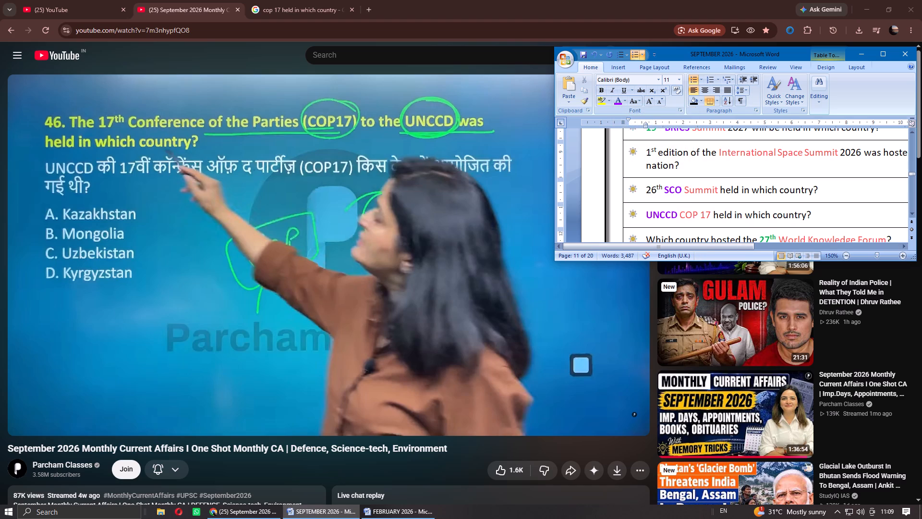
left_click_drag(681, 215, 710, 215)
key("ctrl+b")
left_click(829, 215)
Save the document with the new UNCCD COP 17 question.
left_click(580, 56)
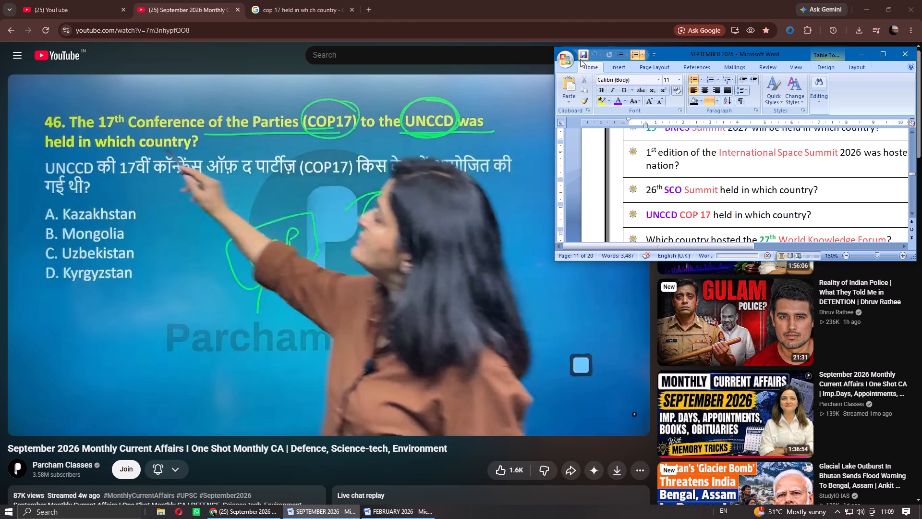
Return to the YouTube lecture in Chrome and resume playing it from question 46.
left_click(404, 173)
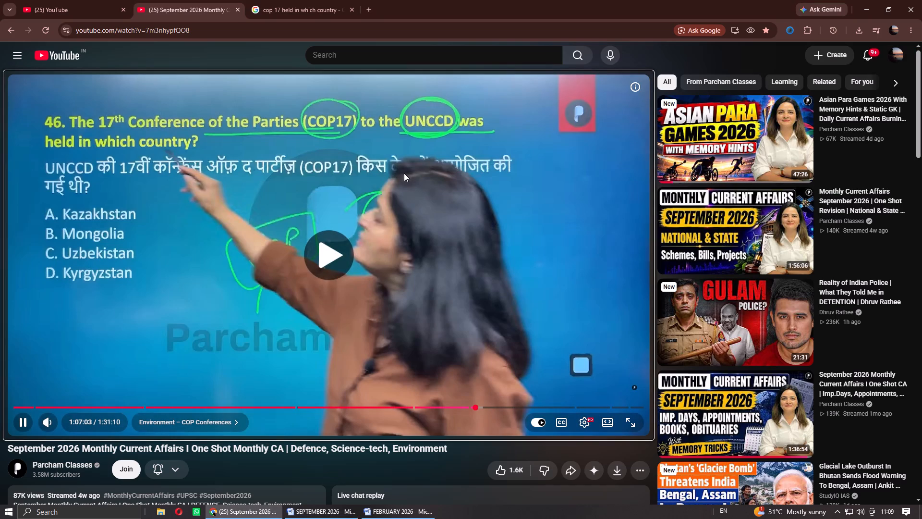
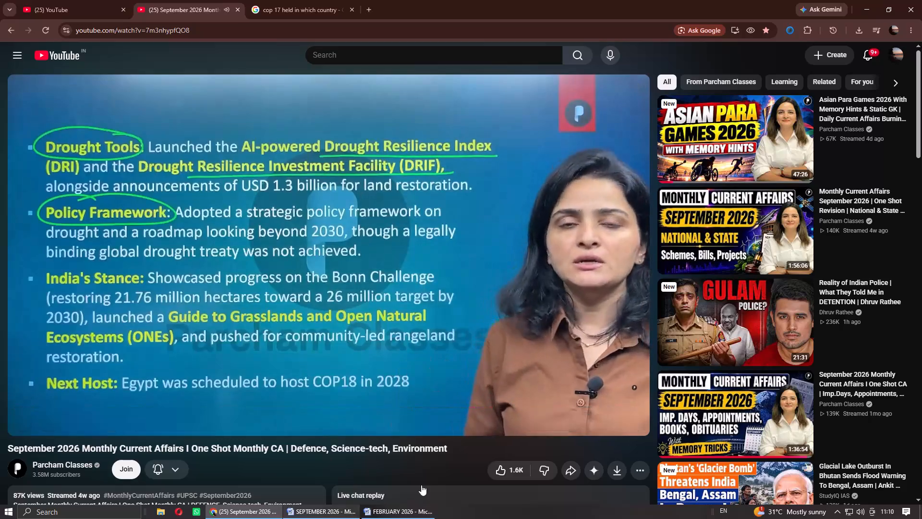
Switch to the SEPTEMBER 2026 Word document over the lecture and make its window taller to show more of the Summit table.
left_click(409, 518)
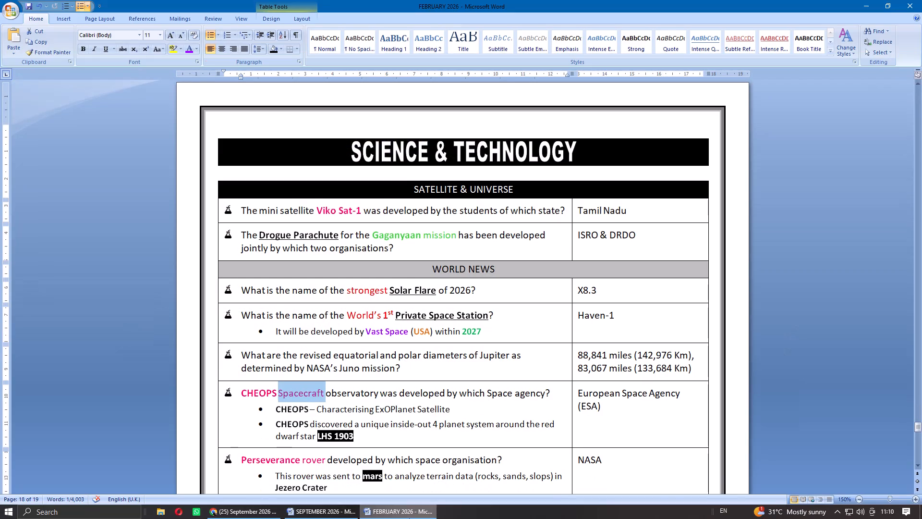
left_click(409, 518)
left_click(348, 518)
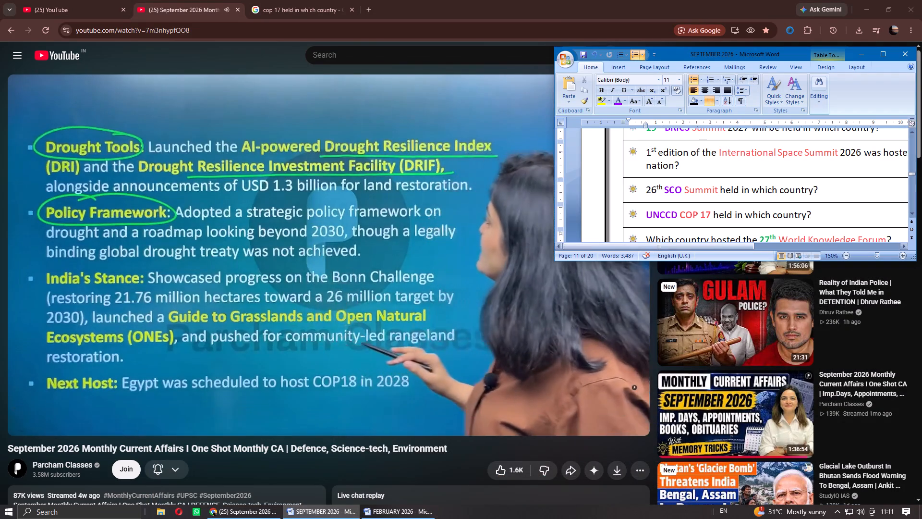
scroll(669, 220, "down", 1)
scroll(727, 207, "up", 1)
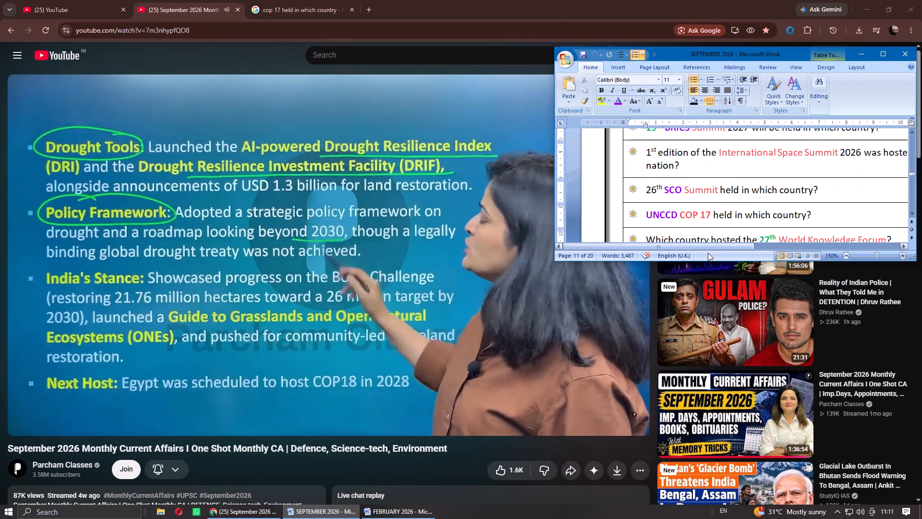
left_click_drag(705, 261, 716, 456)
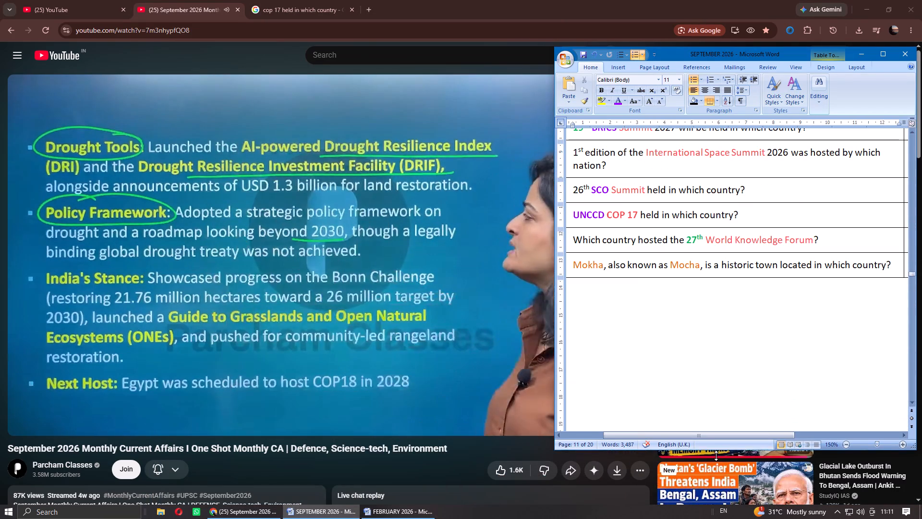
left_click_drag(716, 456, 718, 487)
left_click_drag(704, 473, 679, 473)
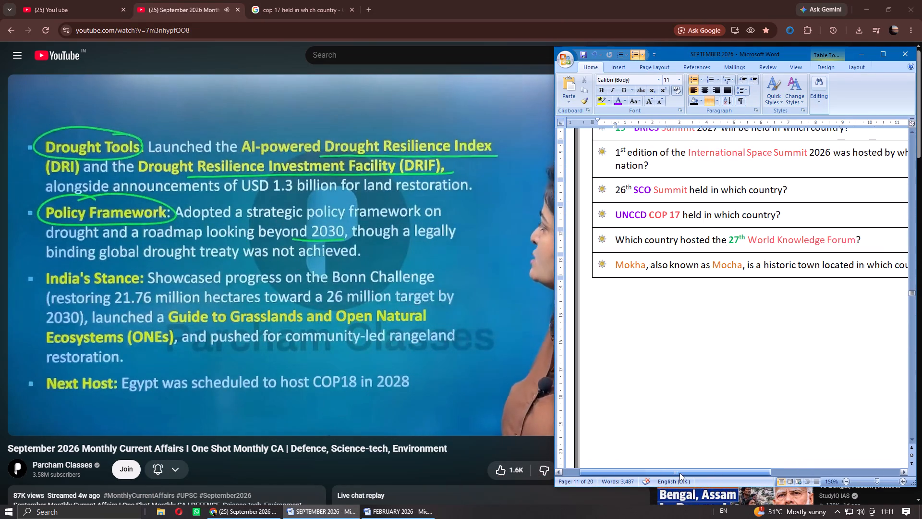
left_click_drag(679, 473, 679, 473)
Delete the entire "UNCCD COP 17 held in which country?" row from the Summit table.
scroll(699, 403, "up", 5)
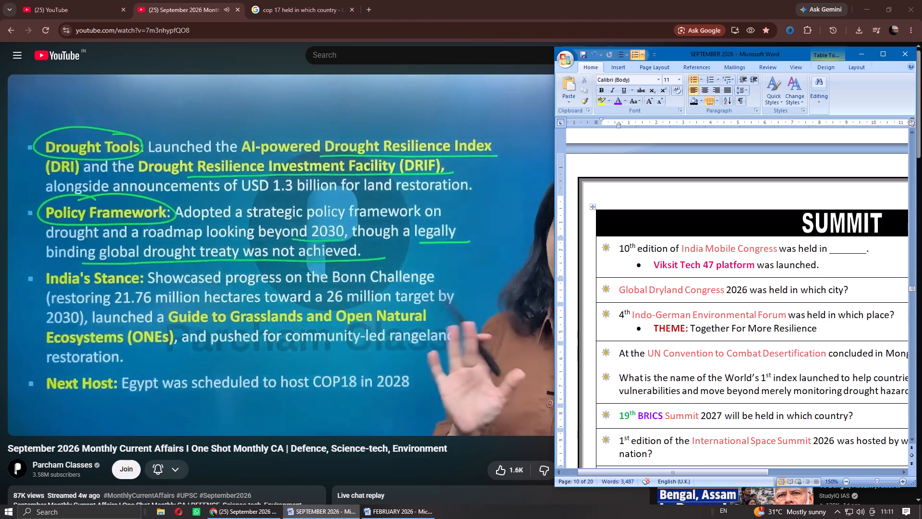
left_click_drag(677, 470, 703, 471)
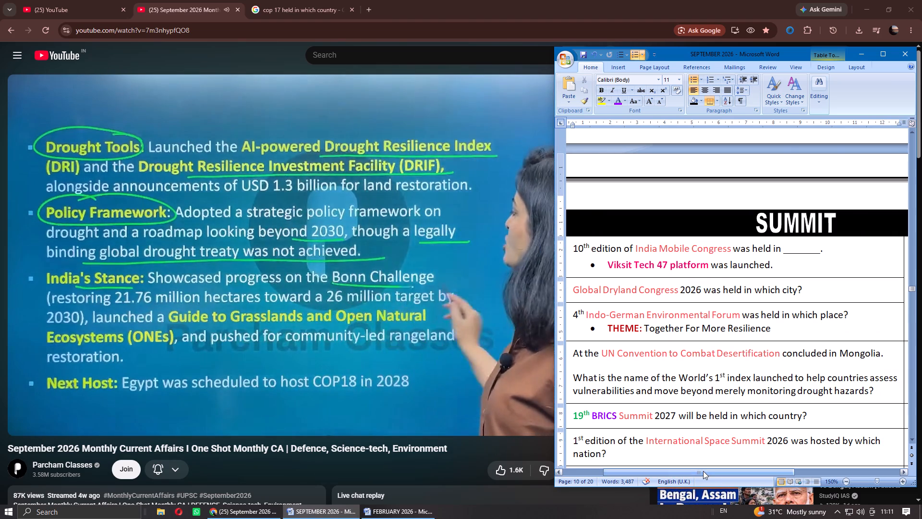
scroll(677, 396, "down", 2)
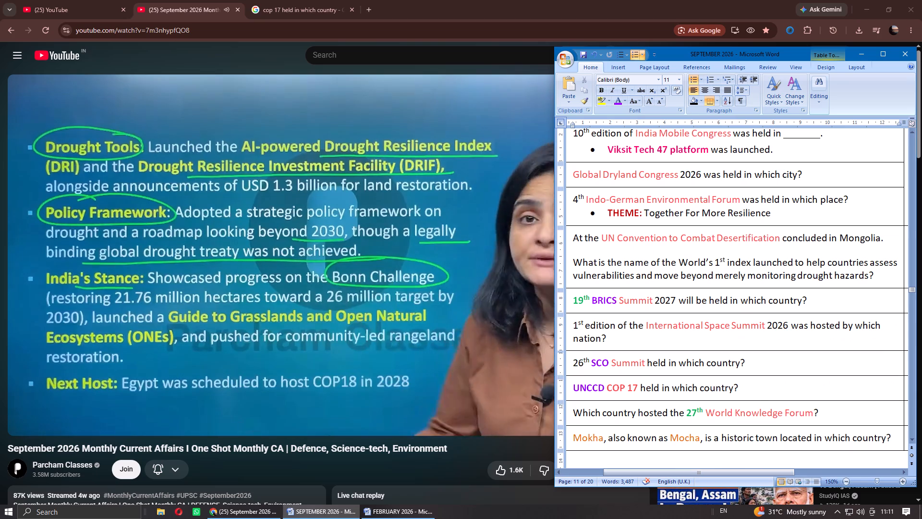
right_click(759, 385)
left_click(796, 277)
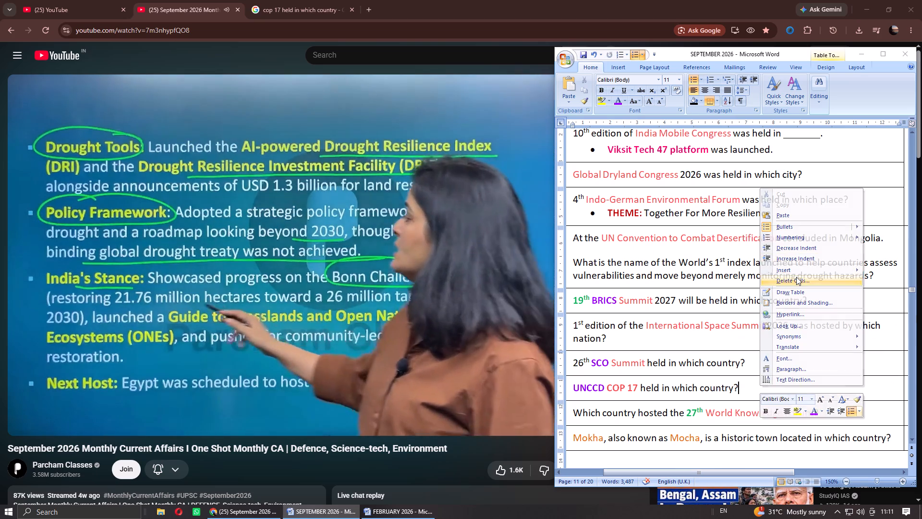
left_click(722, 262)
left_click(717, 285)
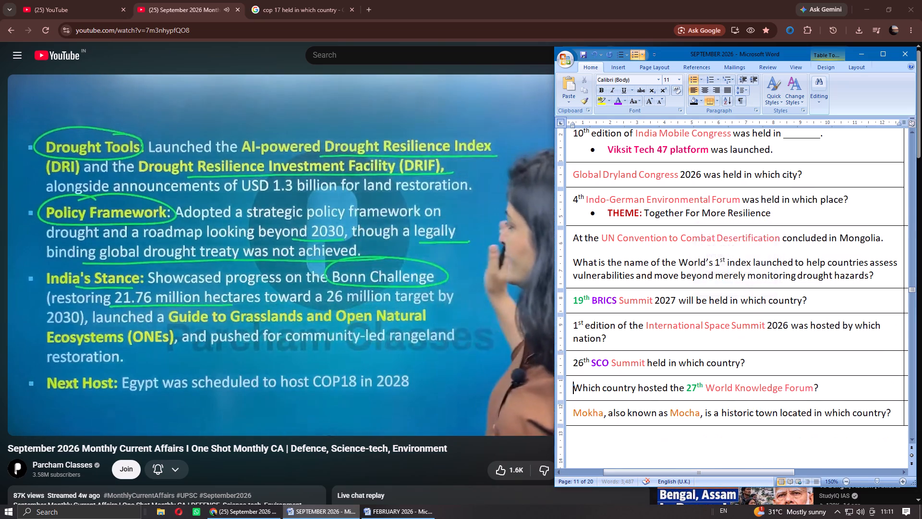
In the Mongolia line of the Summit table, replace "UN Convention to Combat Desertification" with "UNCCD" and add "COP 17" after it.
scroll(737, 322, "up", 3)
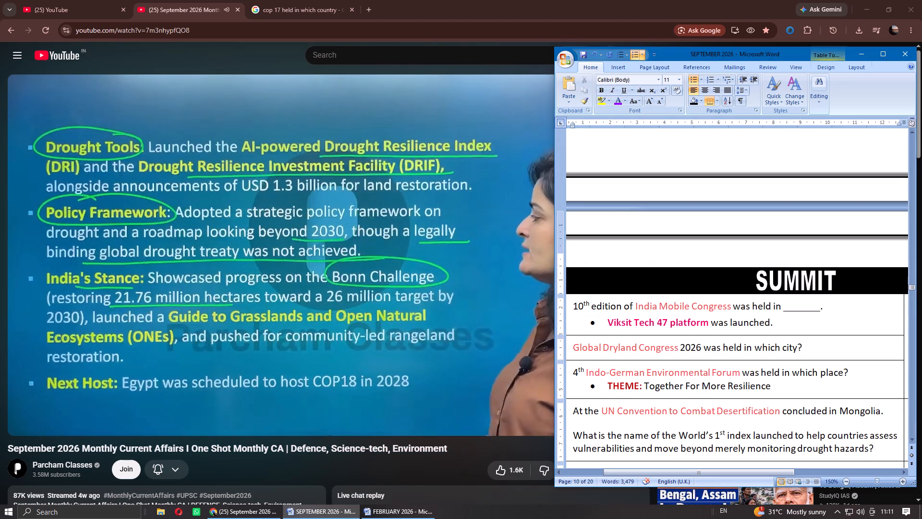
left_click(781, 413)
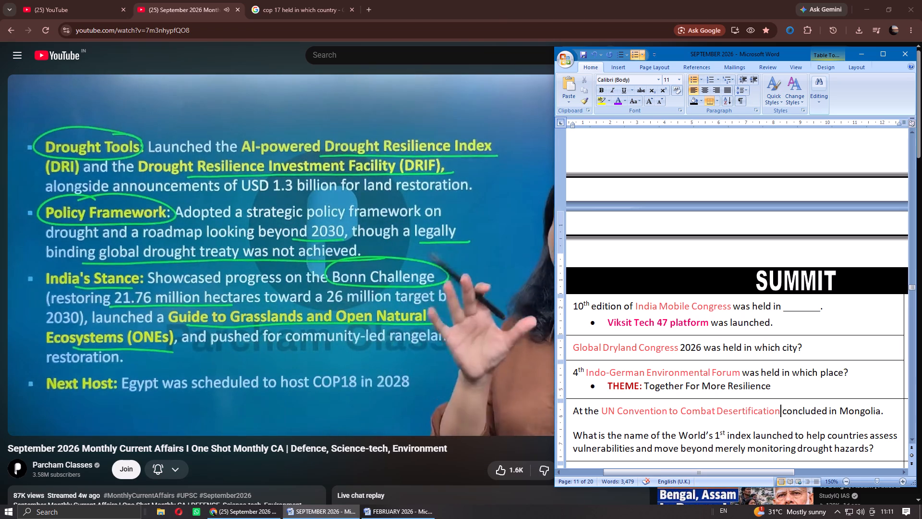
left_click_drag(781, 411, 613, 409)
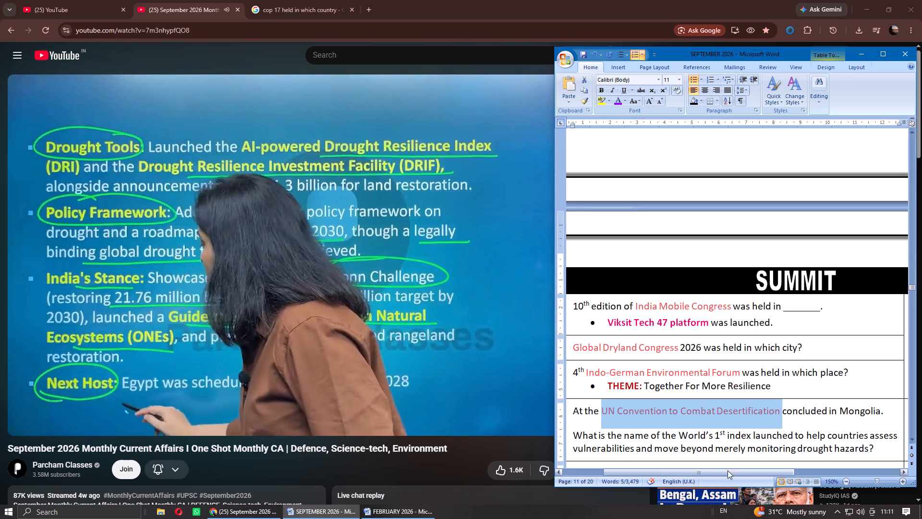
left_click(784, 411)
type("COP 17")
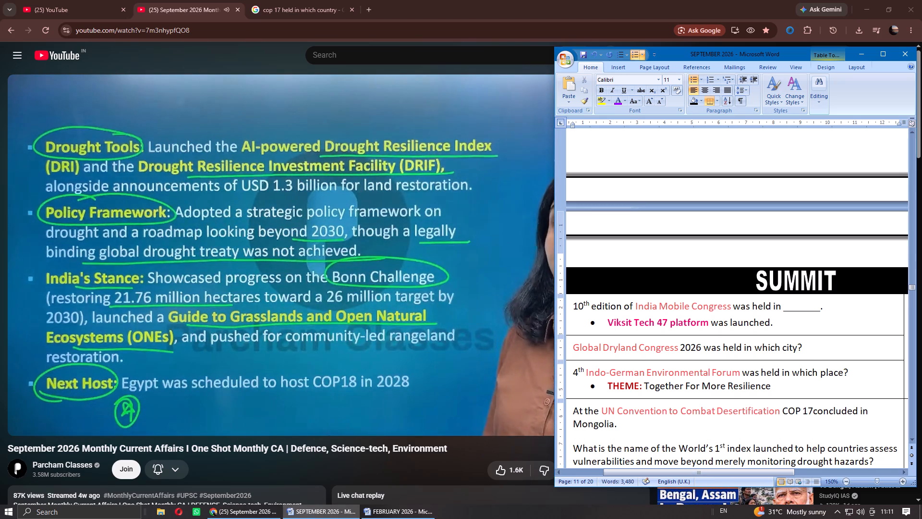
key("space")
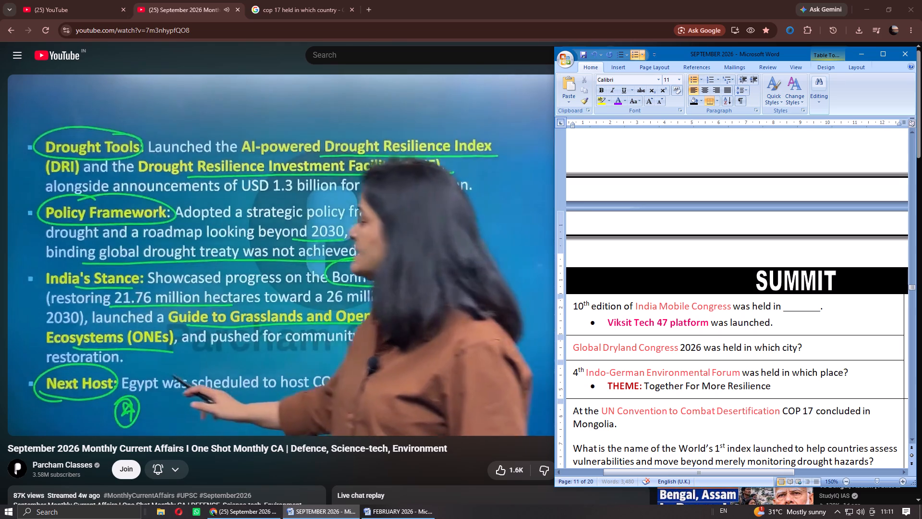
left_click_drag(603, 410, 758, 409)
type("UNCCD")
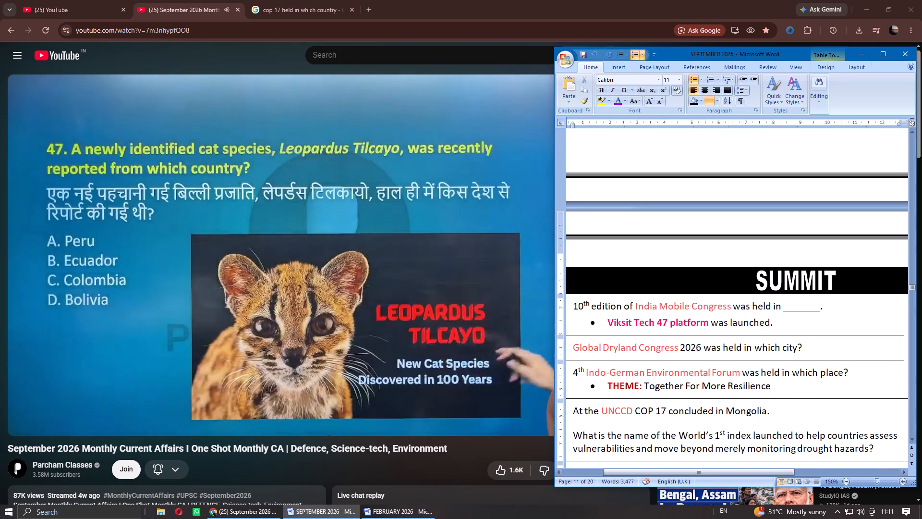
Colour "UNCCD" purple and "COP 17" light red in the Mongolia line, and make both bold.
double_click(609, 407)
left_click(615, 102)
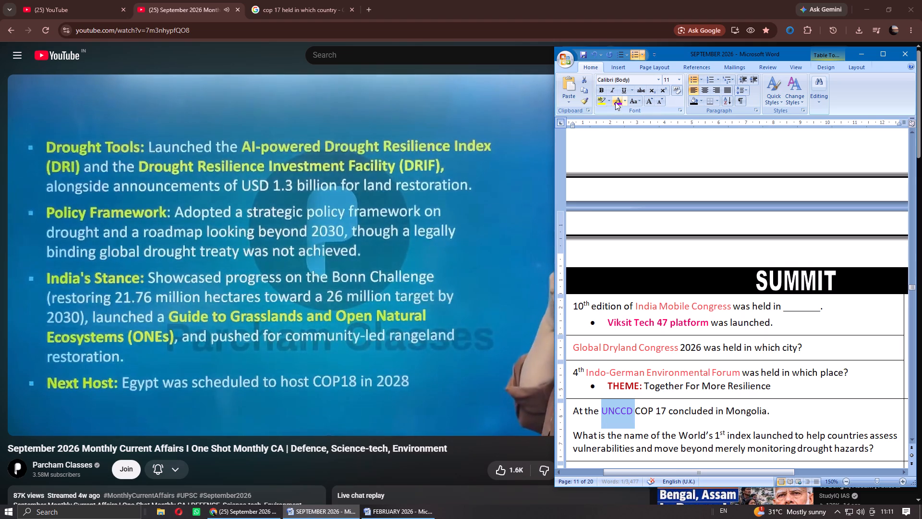
key("ctrl+b")
left_click(634, 406)
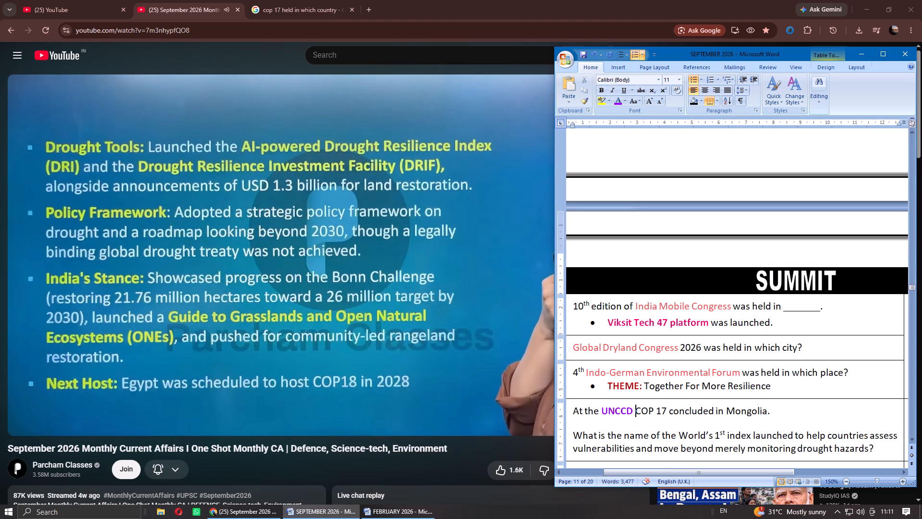
left_click_drag(636, 409, 666, 409)
left_click(626, 99)
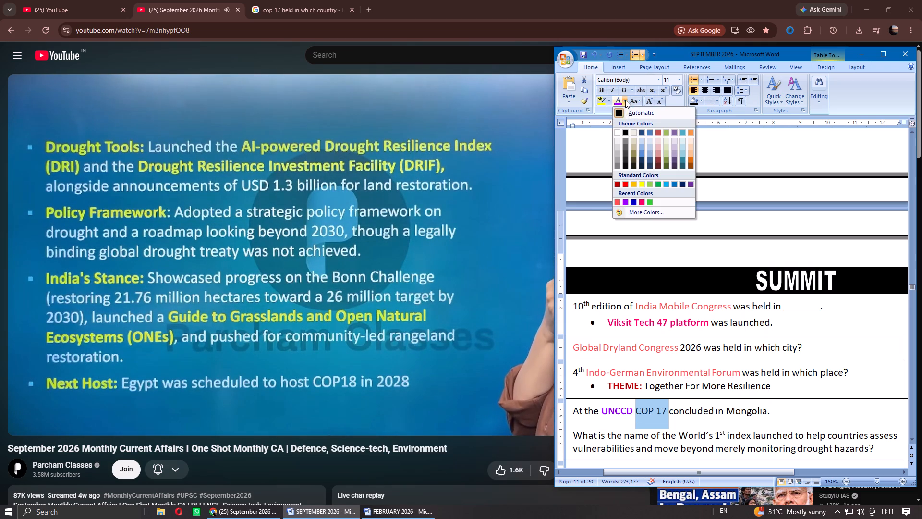
left_click(616, 200)
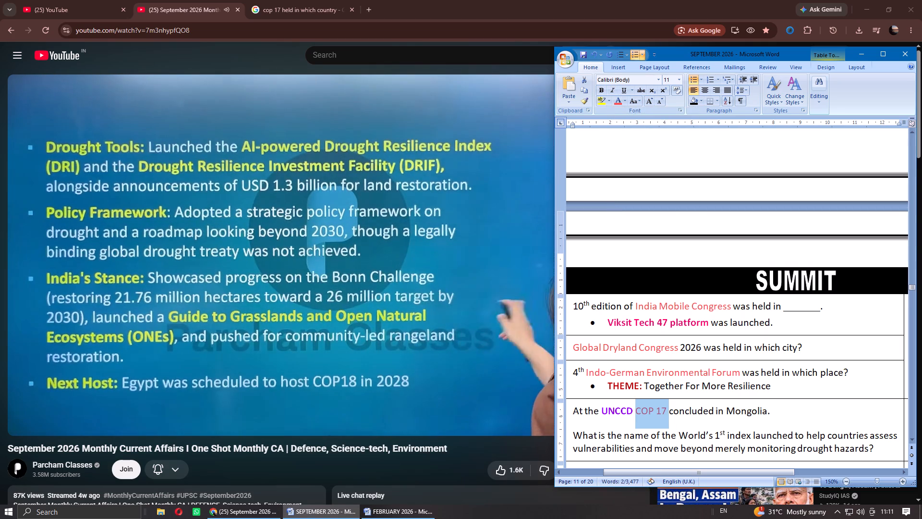
key("ctrl+b")
left_click(786, 404)
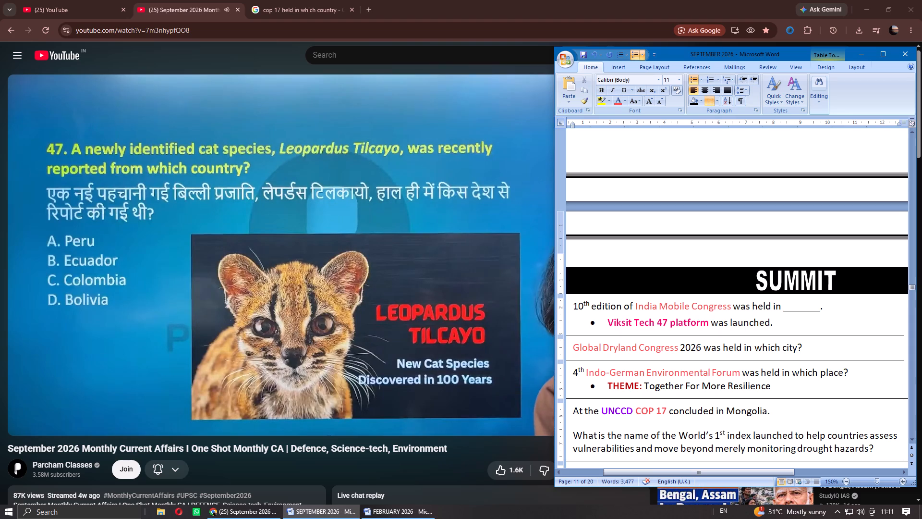
Colour the word "Mongolia" dark orange in the UNCCD COP 17 line.
double_click(736, 413)
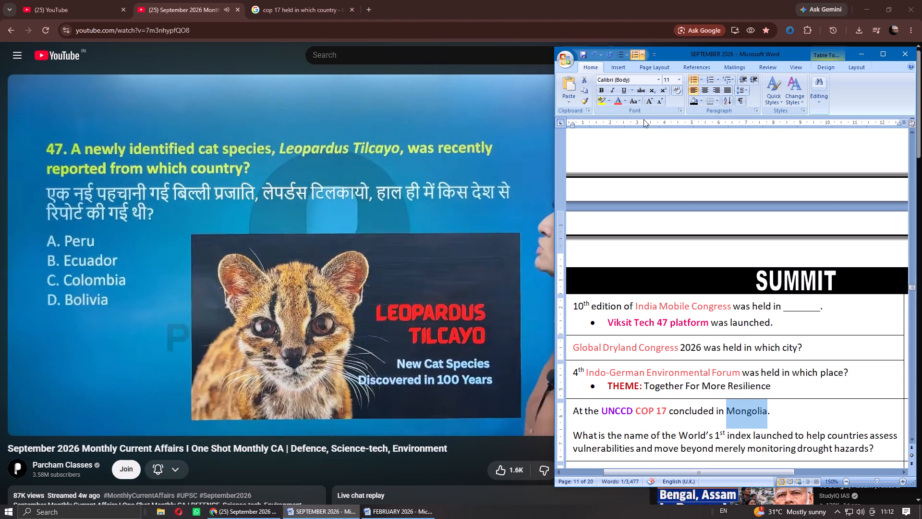
left_click(624, 99)
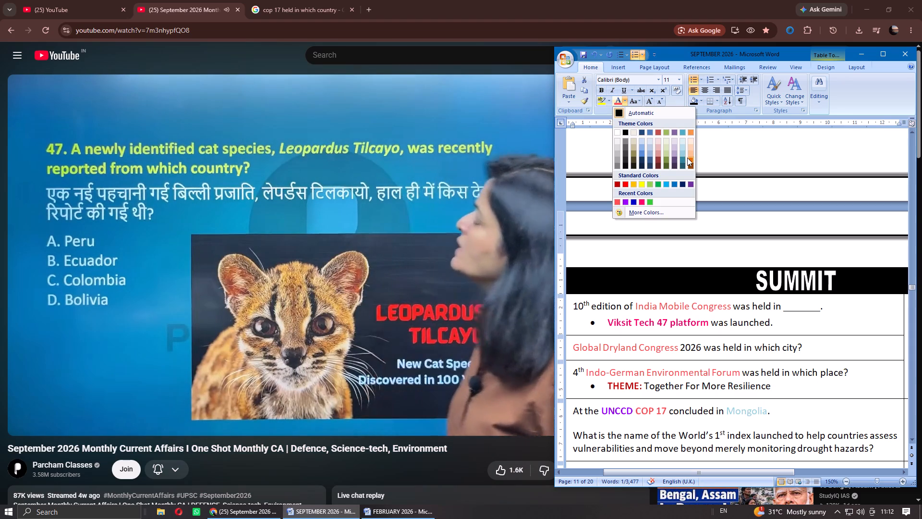
left_click(690, 160)
left_click(820, 416)
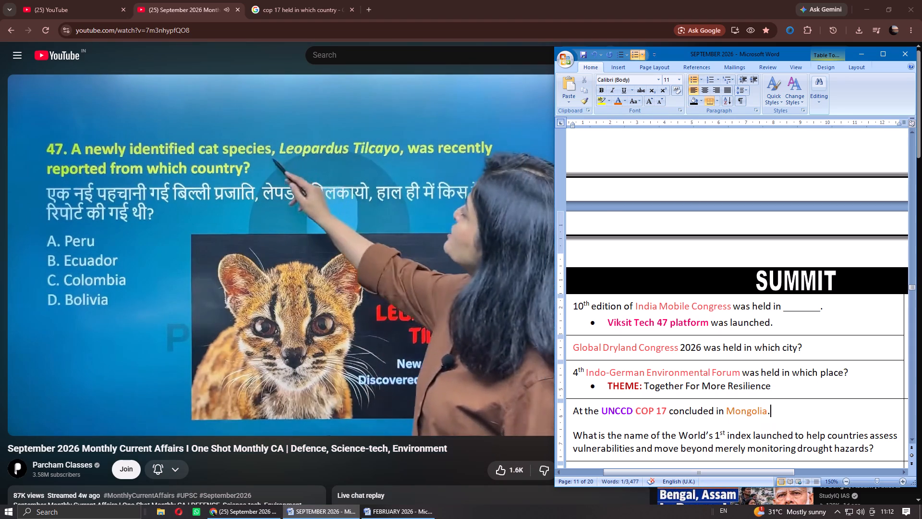
Reduce the paragraph spacing after the "At the UNCCD COP 17 concluded in Mongolia." line by one increment.
right_click(676, 408)
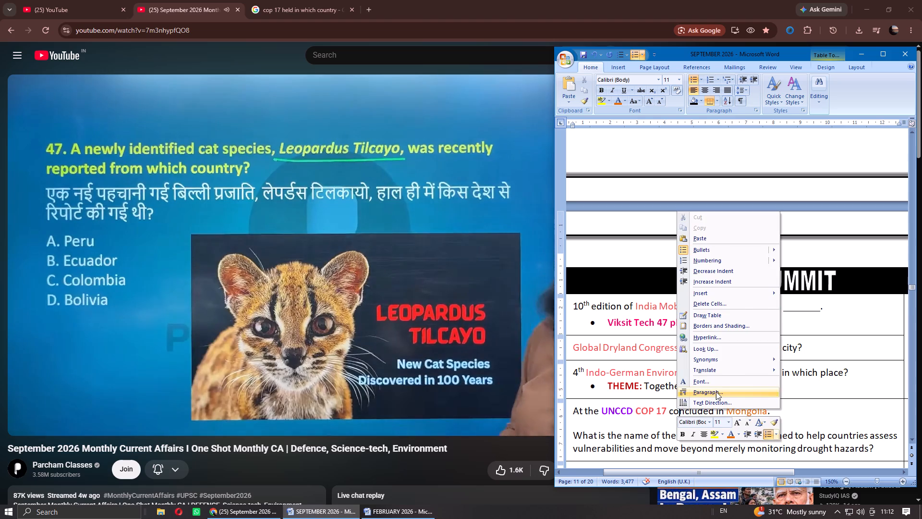
left_click(716, 391)
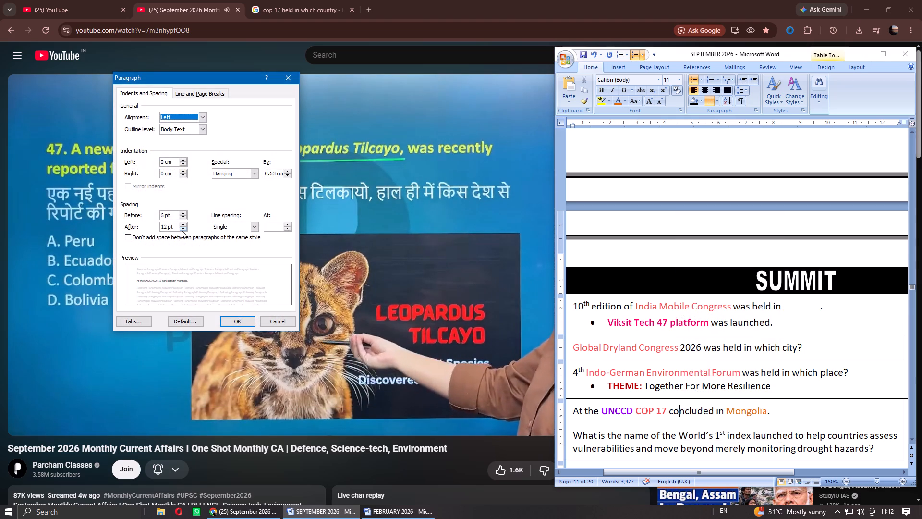
left_click(182, 230)
left_click(230, 320)
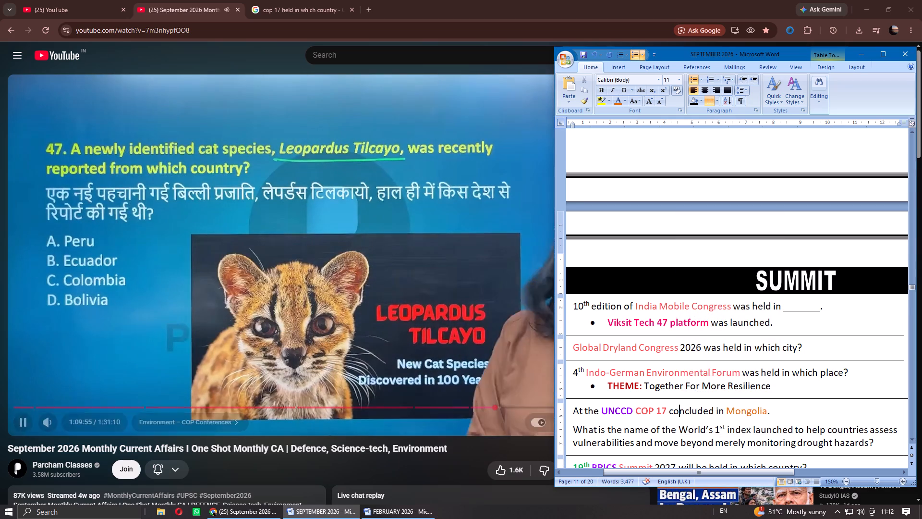
left_click(794, 420)
Save the document and return to the full view of the lecture video in Chrome.
left_click(583, 57)
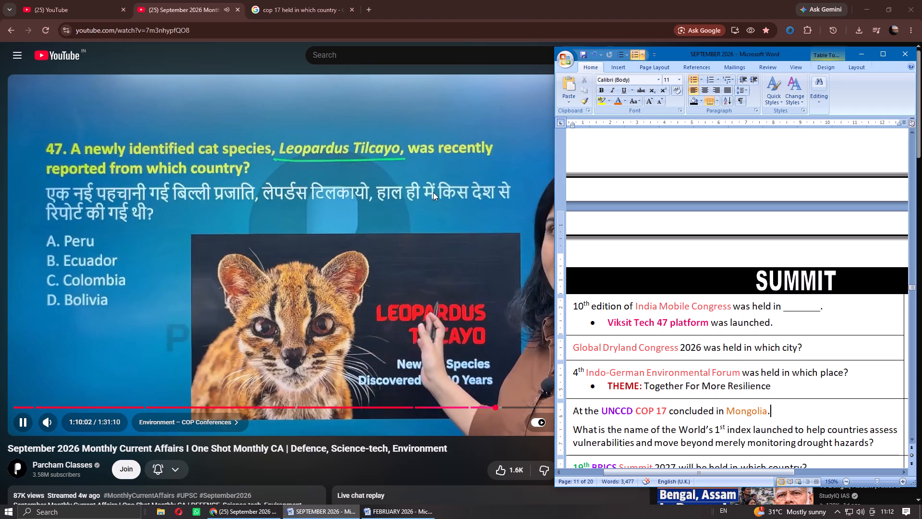
left_click(858, 52)
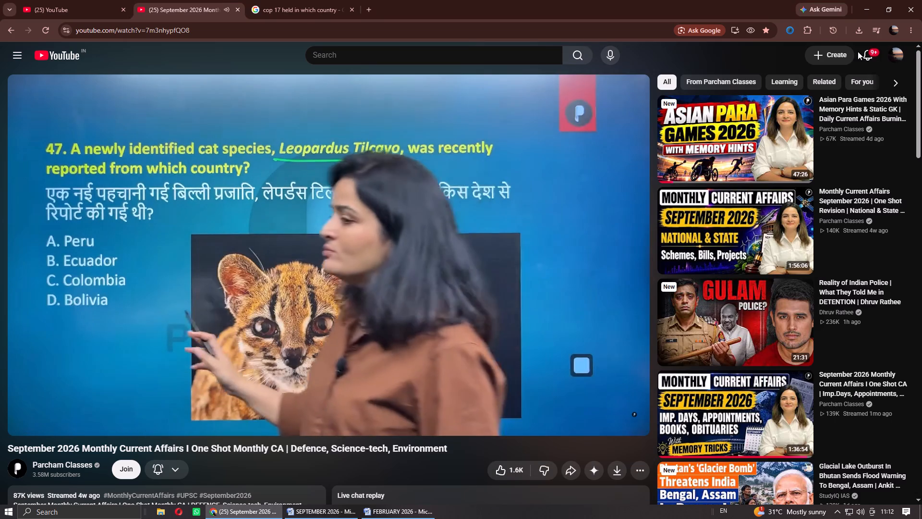
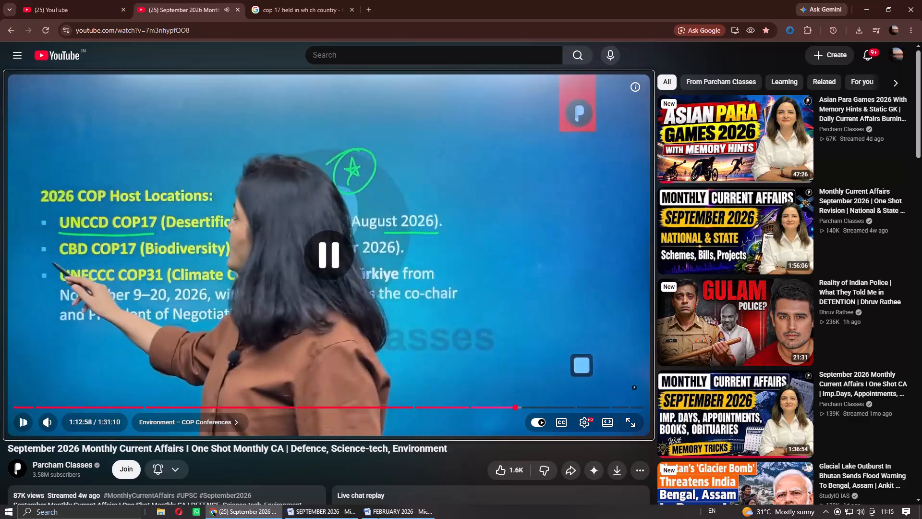
In the September document's SUMMIT table in Word, cut the UNCCD COP 17 question and answer row and delete the emptied row.
left_click(339, 518)
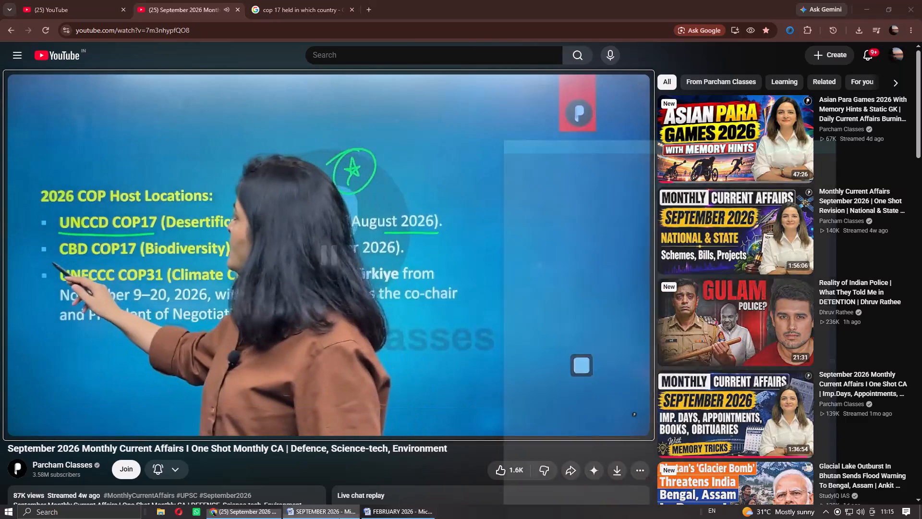
left_click(885, 57)
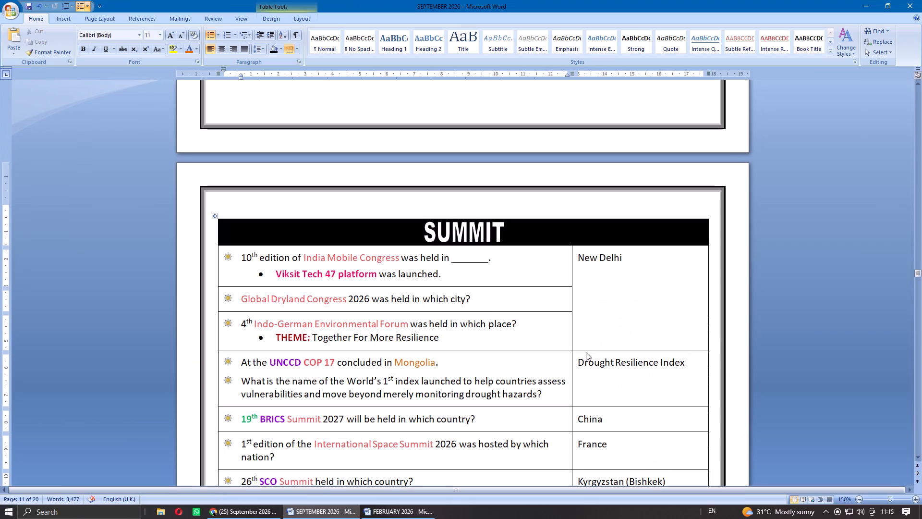
left_click_drag(616, 399, 389, 379)
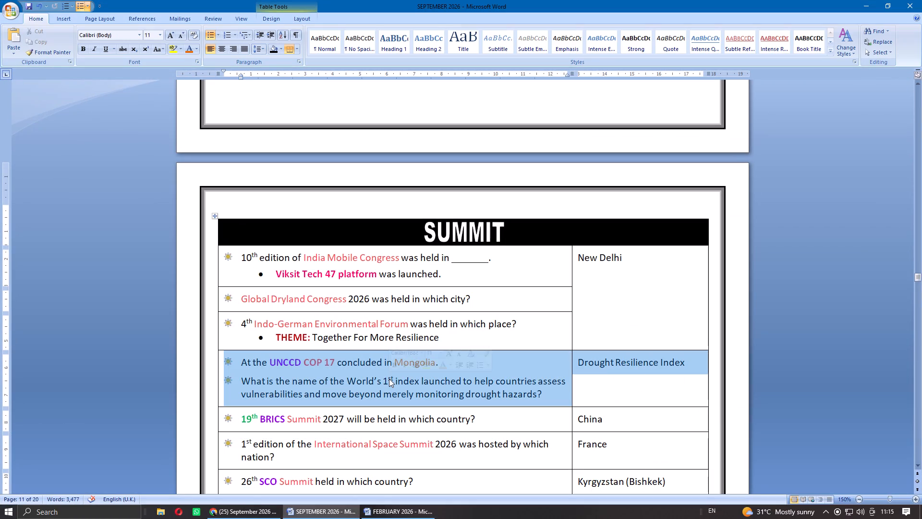
right_click(389, 379)
left_click(401, 382)
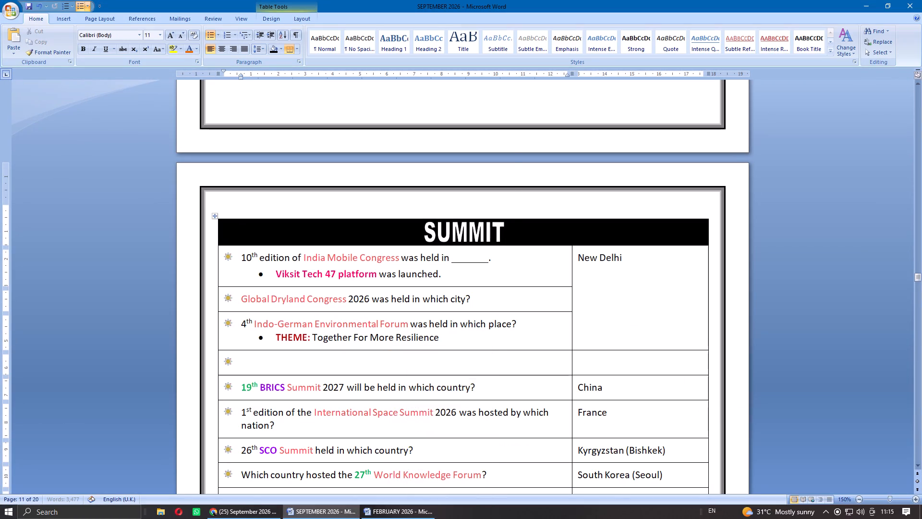
right_click(412, 358)
left_click(459, 252)
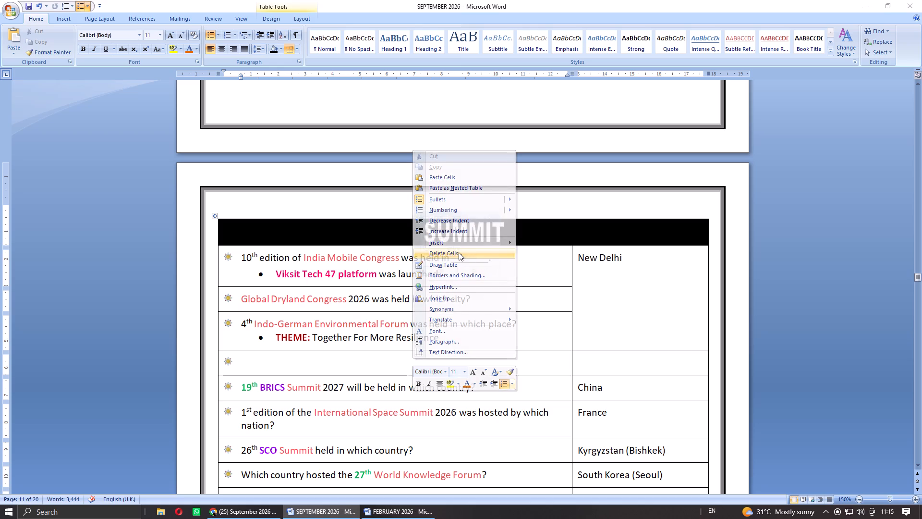
double_click(455, 253)
left_click(444, 268)
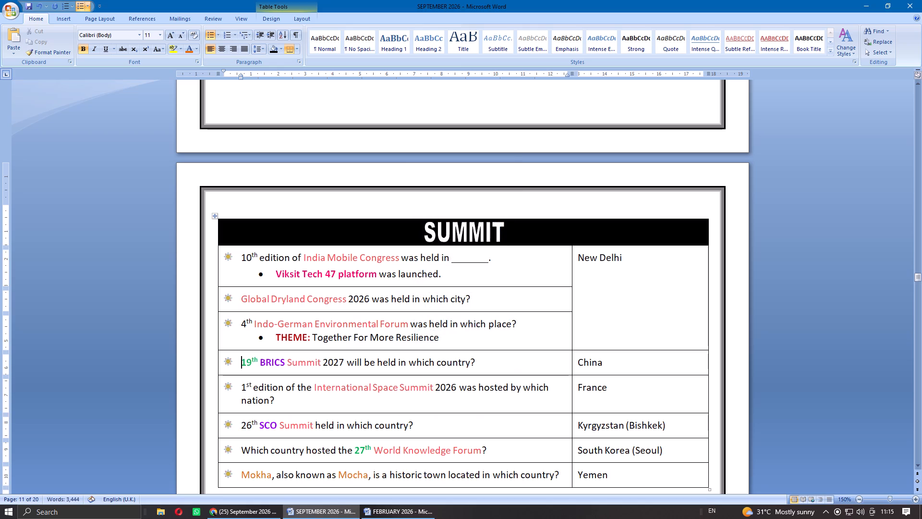
Open the AUGUST 2026 document from Study > CA > 2026 CA > 08. AUGUST 2026 on drive F in File Explorer.
left_click(253, 513)
left_click(330, 513)
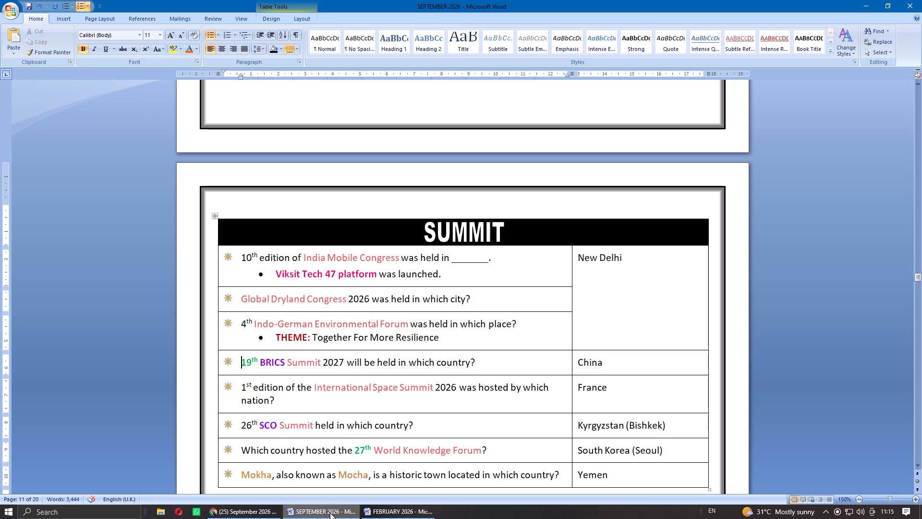
left_click(161, 513)
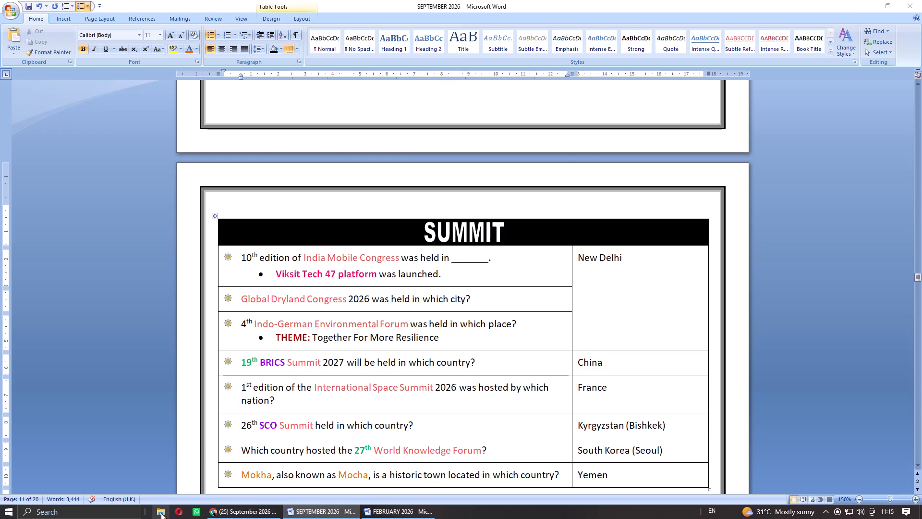
scroll(187, 346, "down", 2)
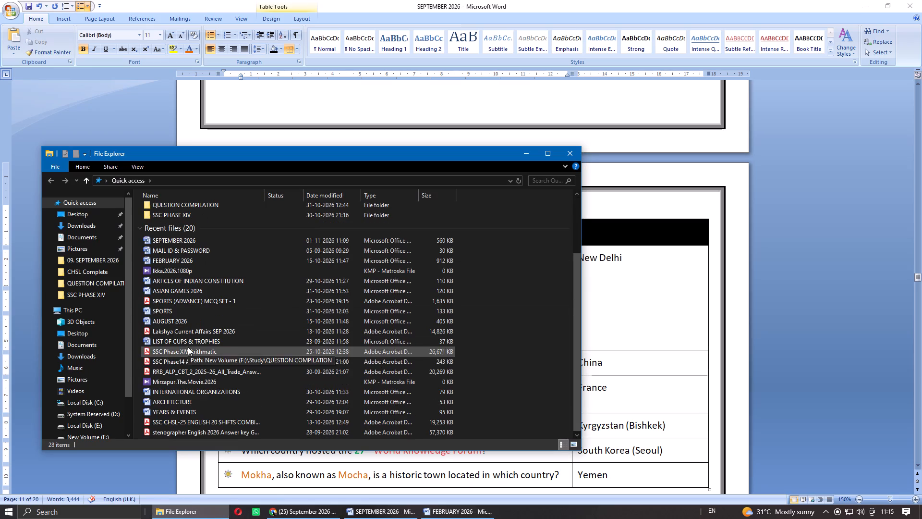
scroll(188, 347, "down", 1)
scroll(120, 400, "down", 2)
left_click(107, 386)
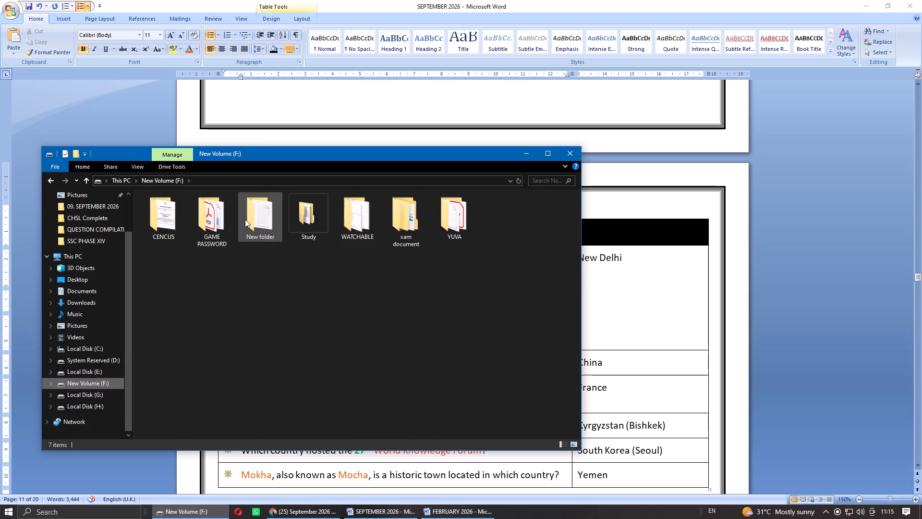
double_click(293, 216)
double_click(168, 221)
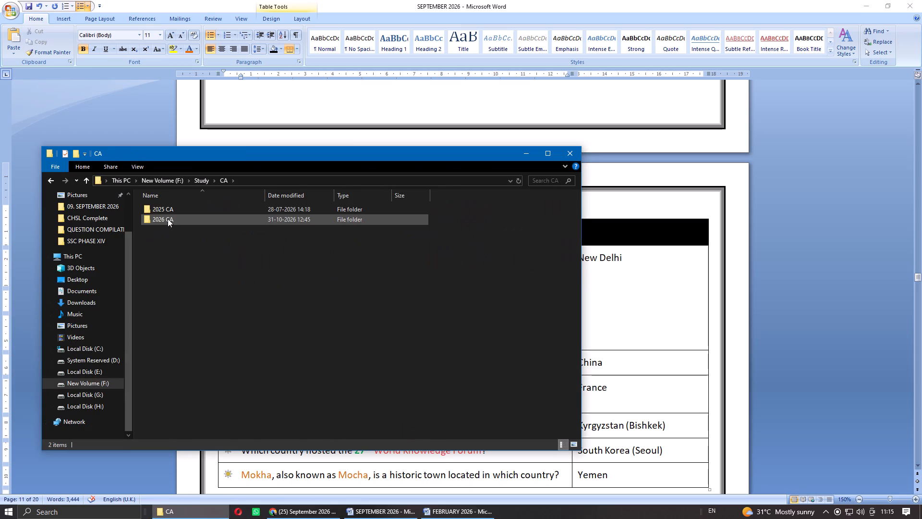
double_click(168, 216)
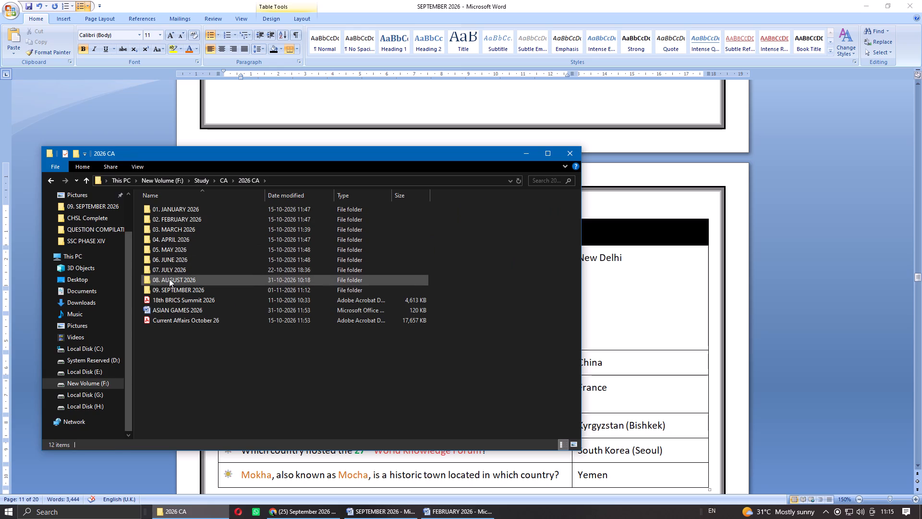
double_click(169, 279)
double_click(187, 210)
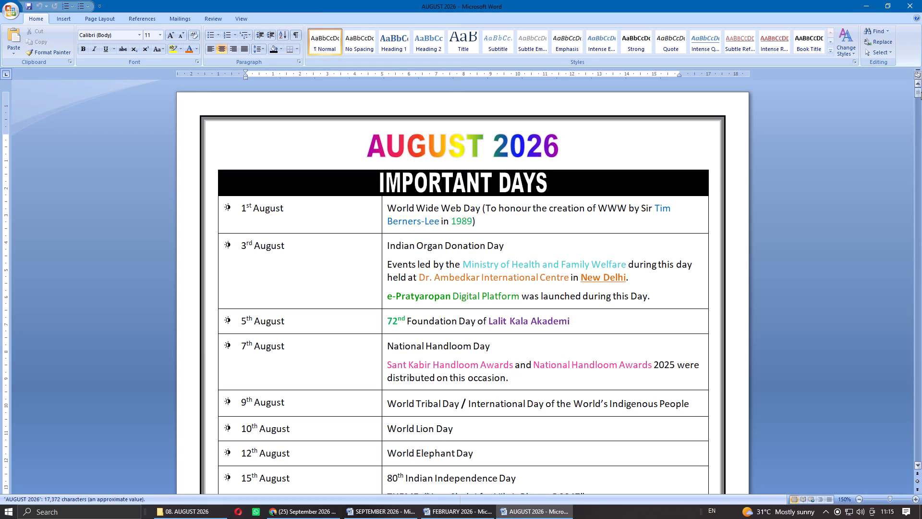
Add two rows below the Mumbai row in the August SUMMIT table and merge the cells of the first new row.
left_click_drag(921, 92, 921, 387)
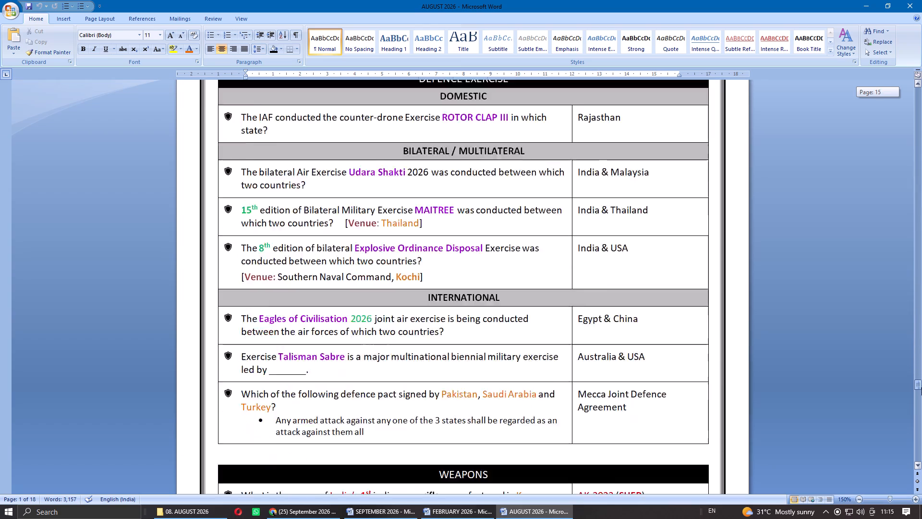
left_click_drag(921, 387, 916, 383)
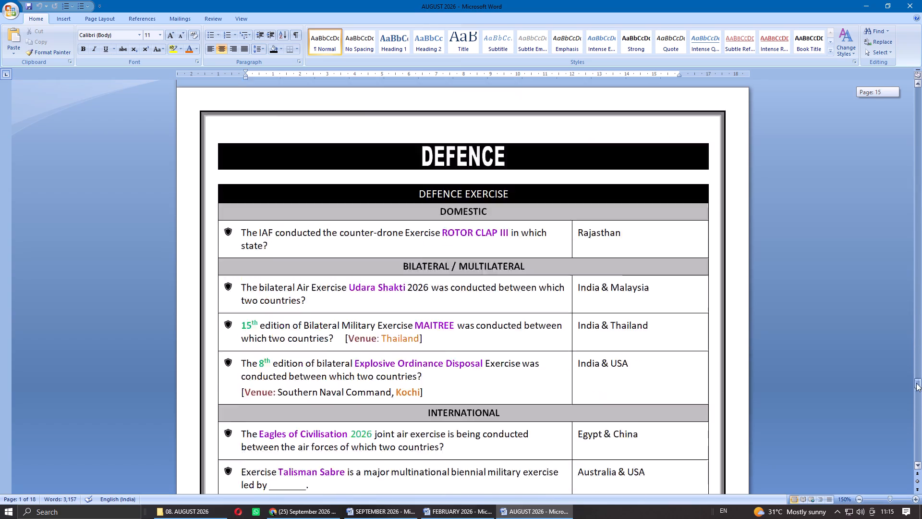
left_click_drag(916, 383, 912, 340)
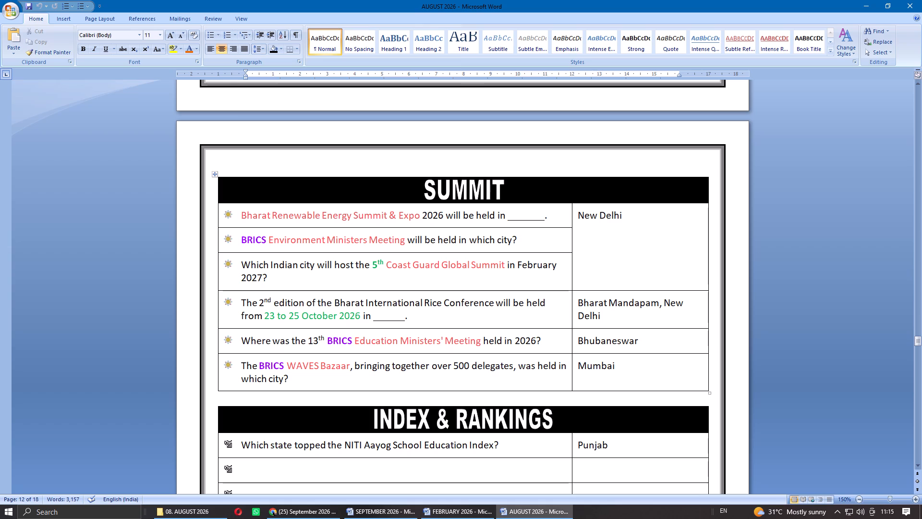
left_click(624, 362)
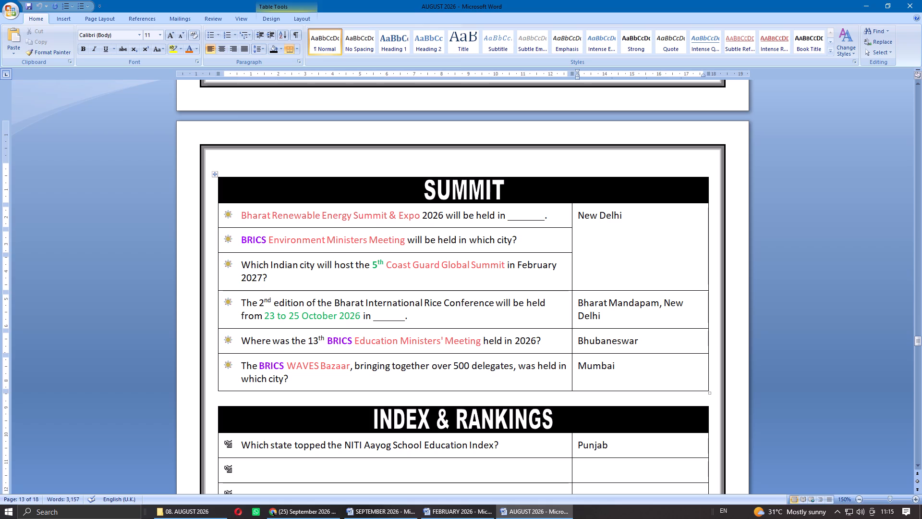
key("Tab")
key("Tab")
key("Tab")
left_click_drag(549, 402, 577, 402)
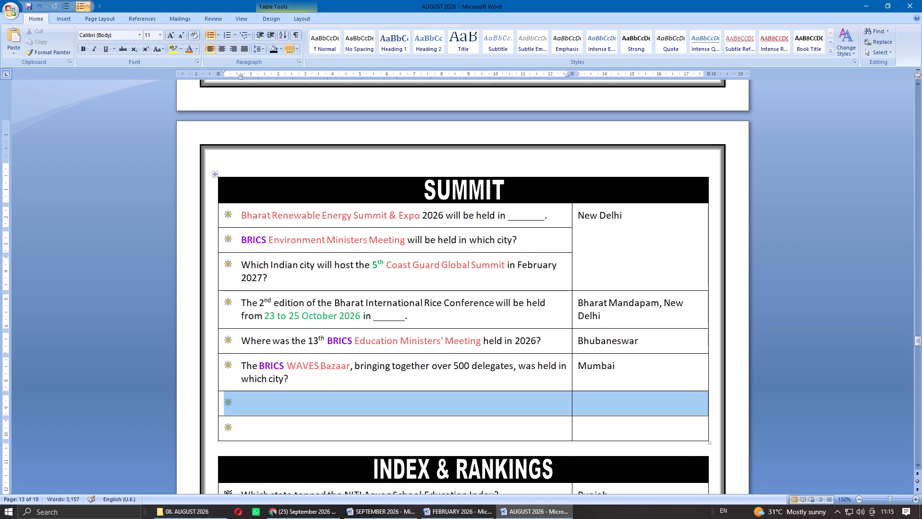
left_click_drag(577, 402, 588, 402)
right_click(588, 402)
left_click(623, 344)
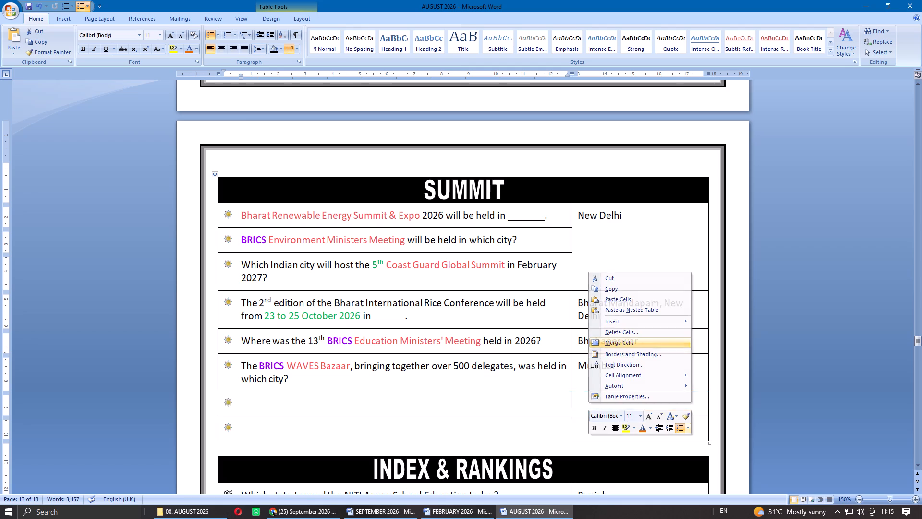
Paste the cut UNCCD COP 17 question and its Drought Resilience Index answer into the last row of the SUMMIT table.
left_click(441, 432)
key("ctrl+v")
left_click(440, 431)
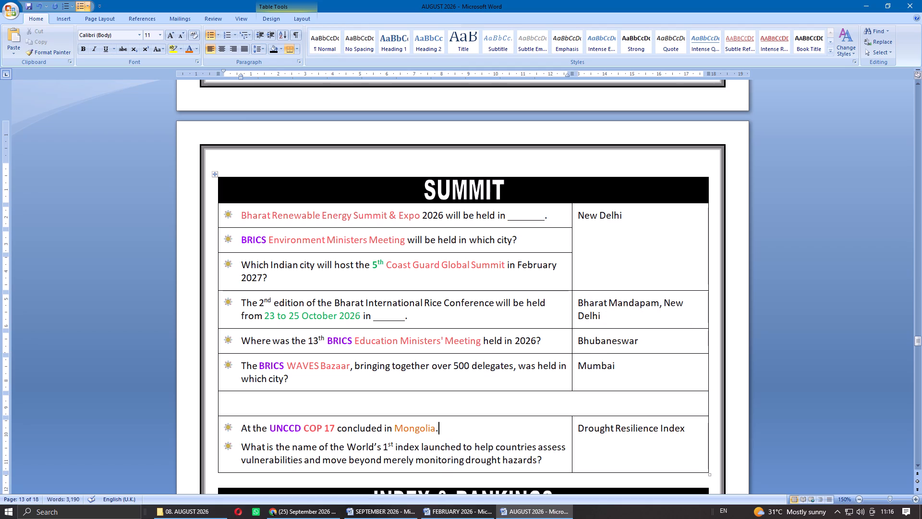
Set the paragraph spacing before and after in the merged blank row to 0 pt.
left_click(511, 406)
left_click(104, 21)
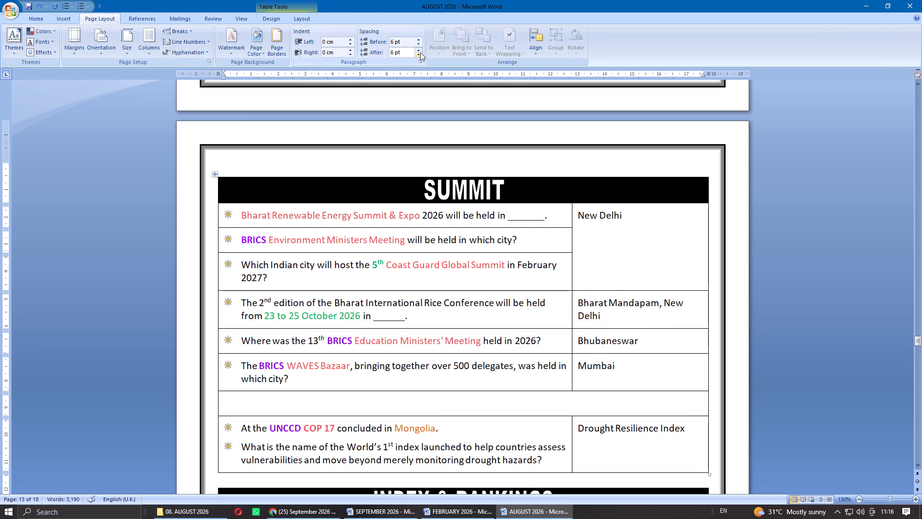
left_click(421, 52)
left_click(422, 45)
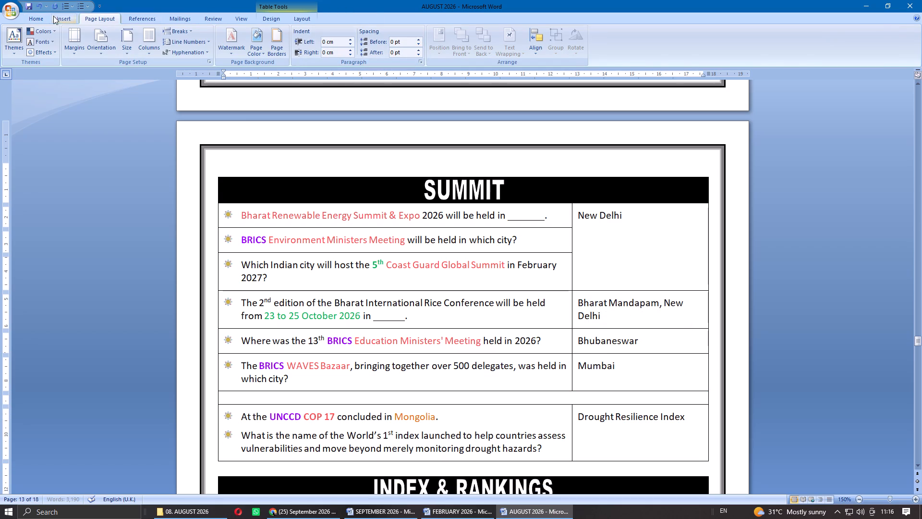
Shade the merged blank row above the UNCCD COP 17 entry grey.
left_click(36, 16)
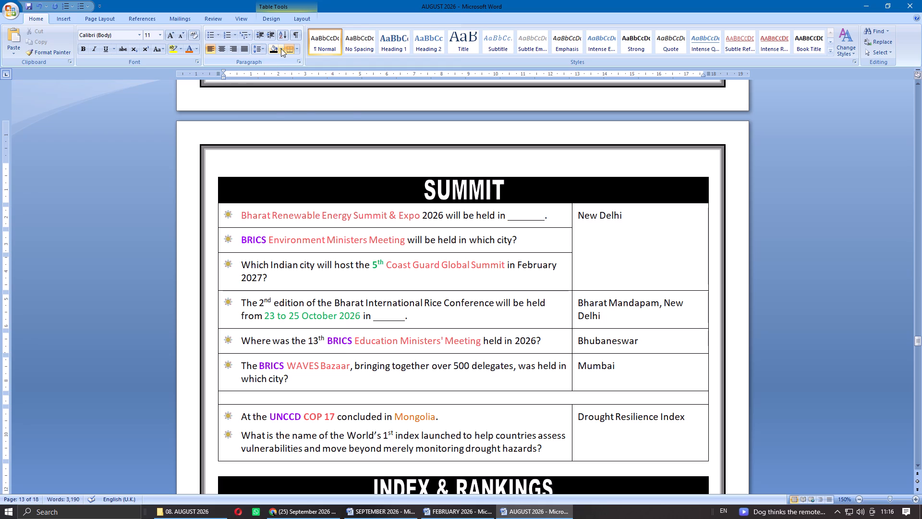
left_click(281, 49)
left_click(272, 91)
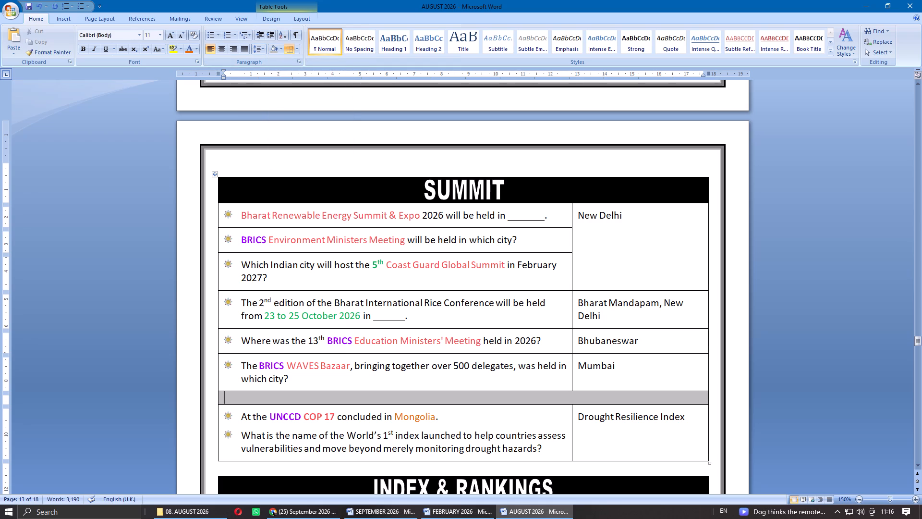
Set the paragraph spacing before and after in the grey merged row to 2 pt.
left_click(106, 18)
left_click(396, 45)
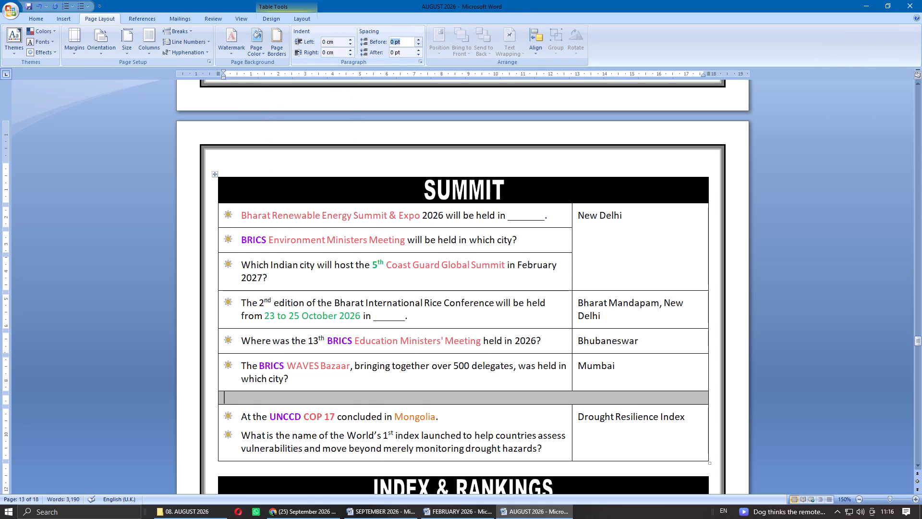
key("2")
left_click(395, 52)
key("2")
left_click(403, 397)
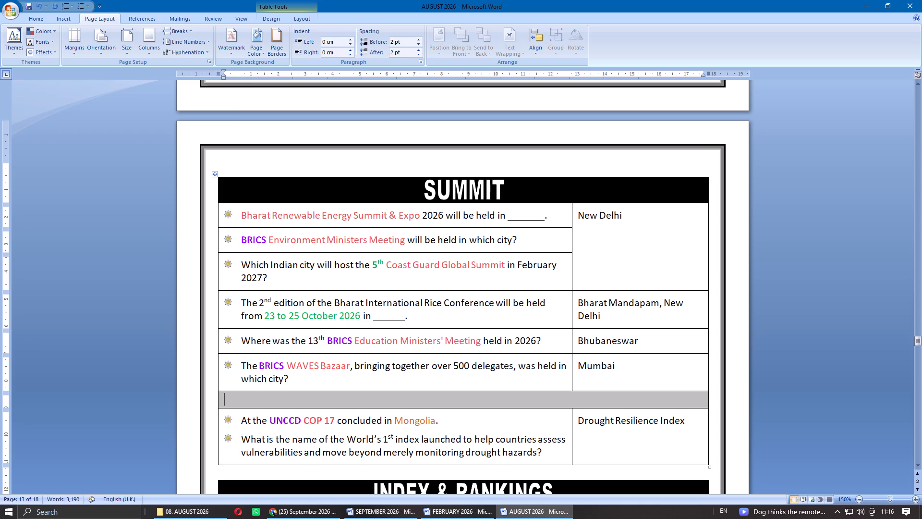
Enter the centred, bold subheading "INTERNATIONAL" in the grey merged row.
left_click(48, 16)
left_click(224, 49)
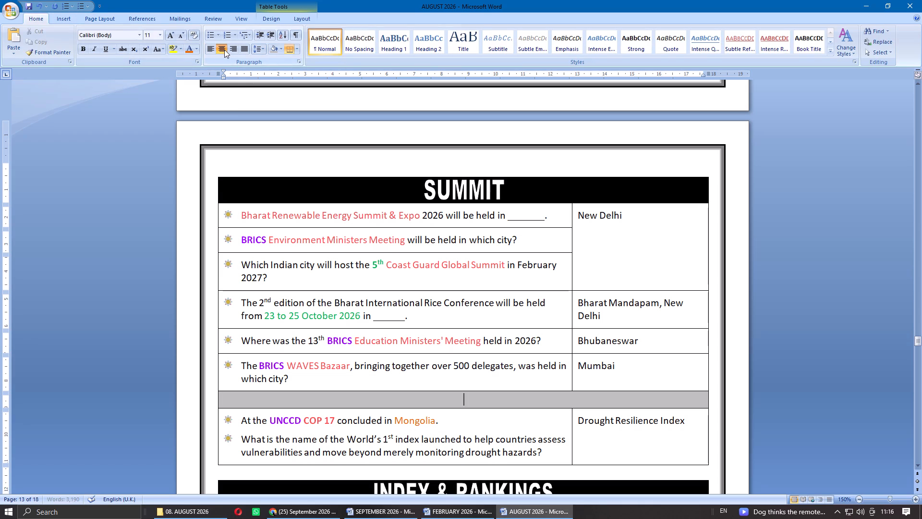
key("ctrl+b")
type("INTERNATIONAL")
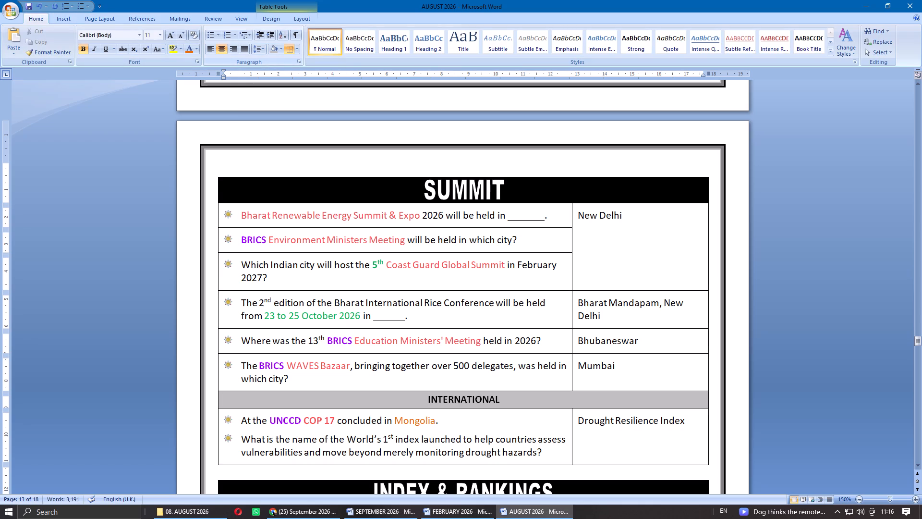
Save the AUGUST 2026 document and close it.
left_click(26, 1)
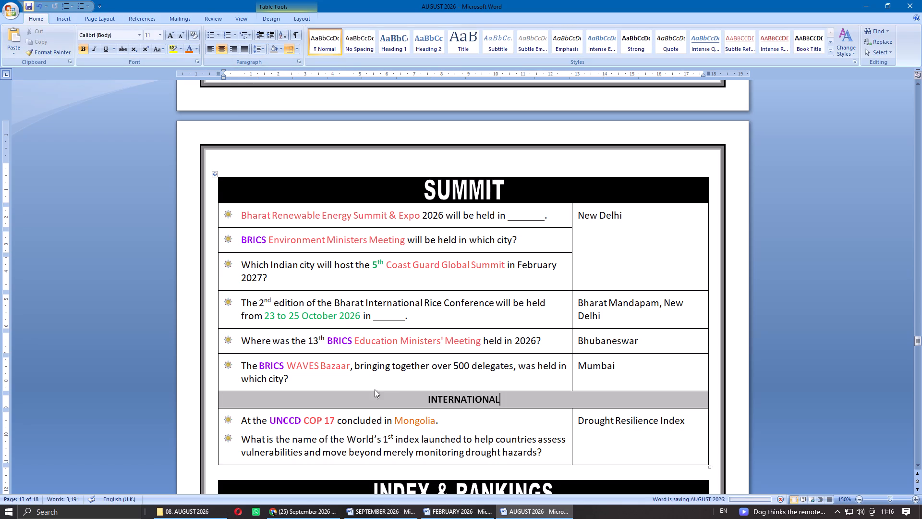
scroll(478, 388, "down", 6)
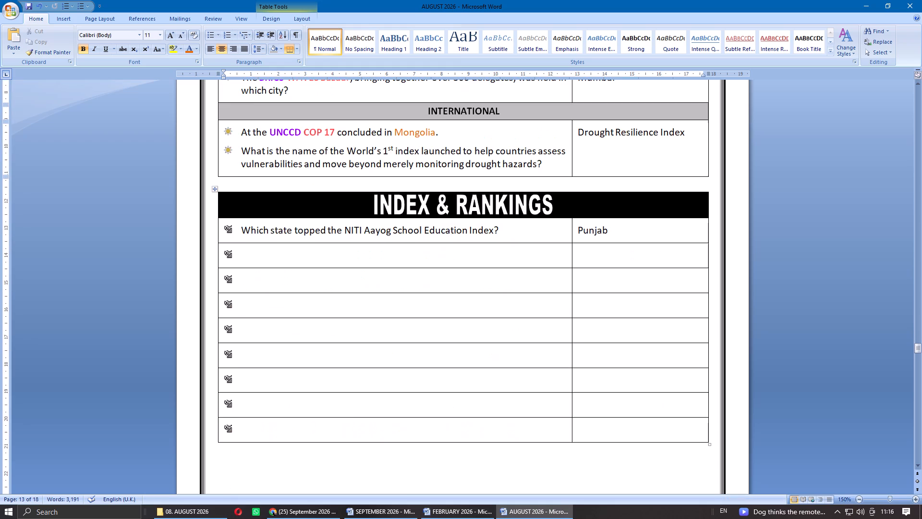
scroll(478, 388, "up", 3)
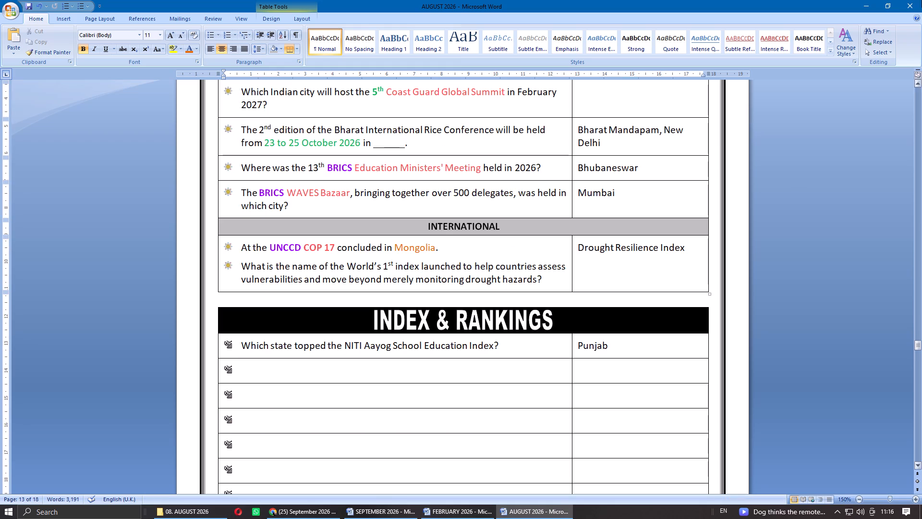
left_click(921, 0)
Switch to Chrome and resume the September current-affairs lecture video.
left_click(291, 516)
left_click(372, 233)
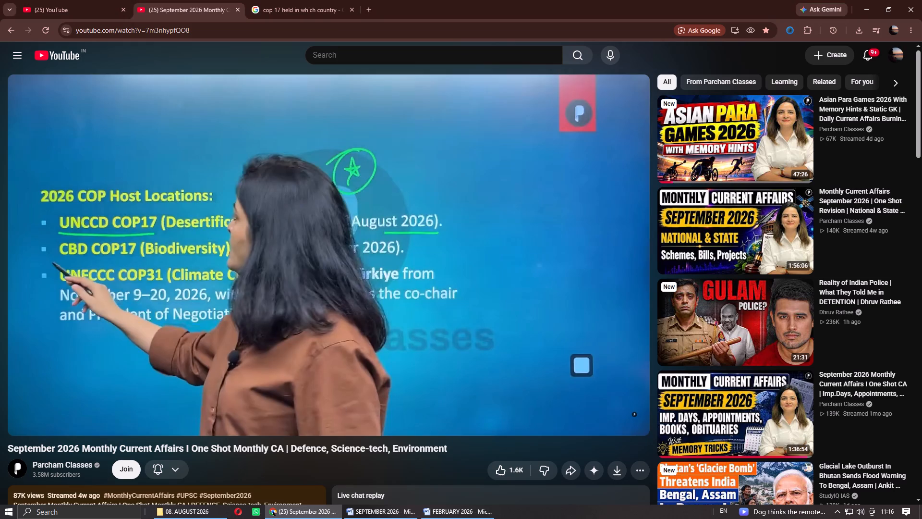
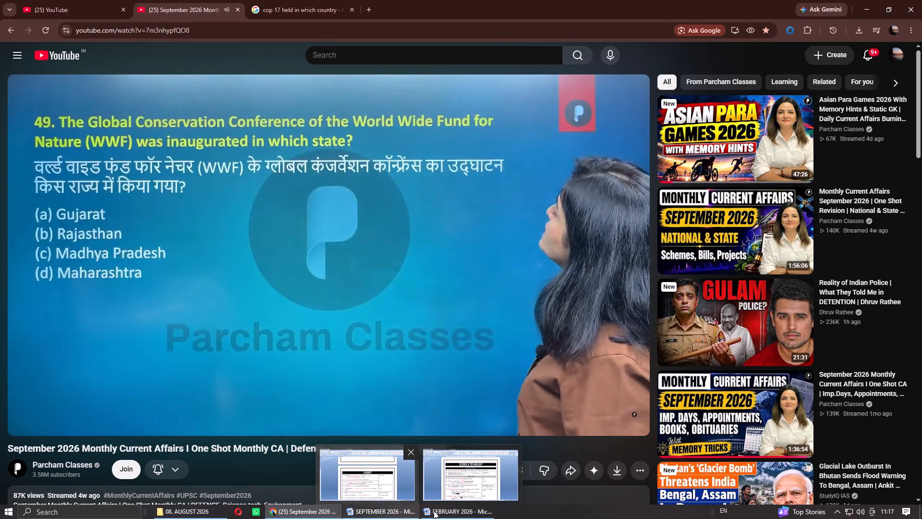
Switch to the SEPTEMBER 2026 document and insert a table row below the 4th Indo-German Environmental Forum entry.
left_click(388, 518)
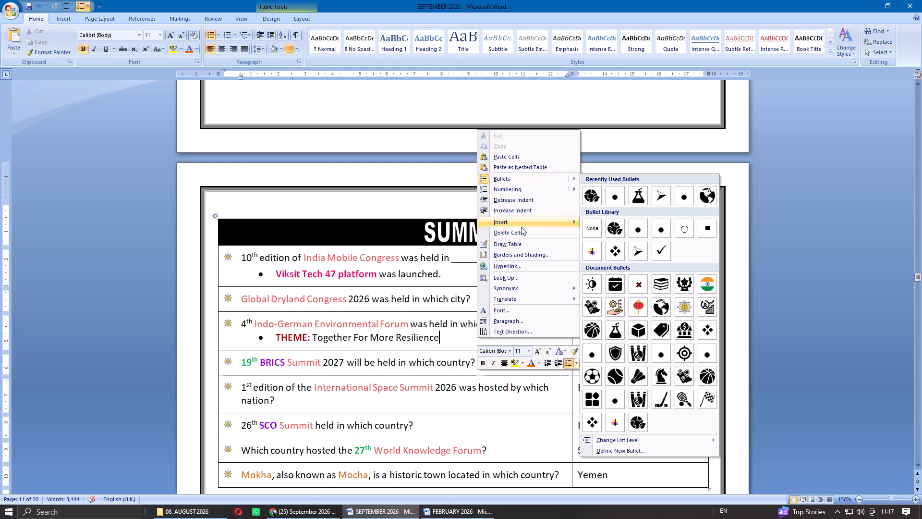
left_click(606, 253)
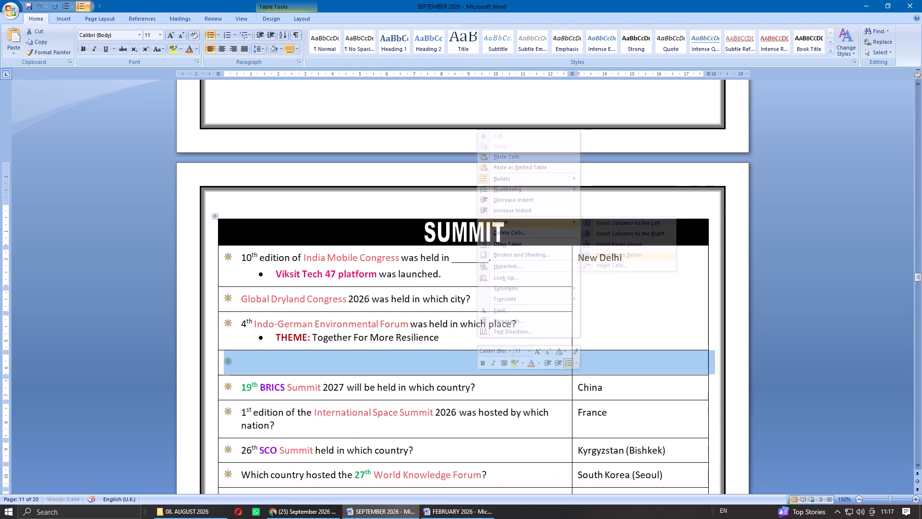
left_click(499, 363)
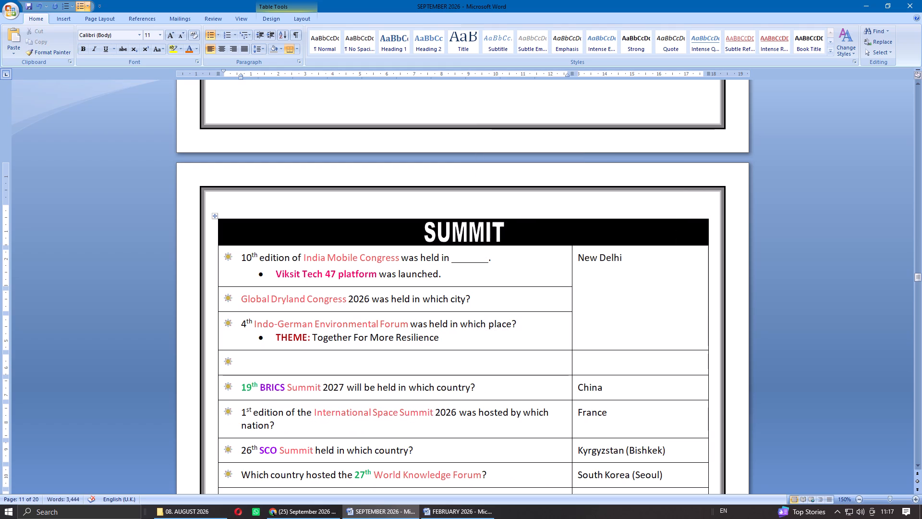
right_click(504, 389)
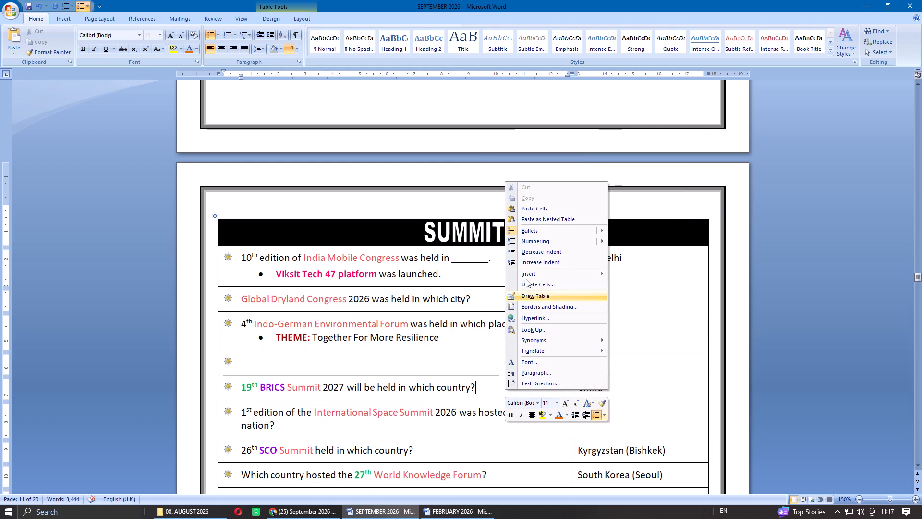
Switch to Chrome and pause the lecture video on question 49 about the WWF Global Conservation Conference.
left_click(306, 518)
left_click(315, 321)
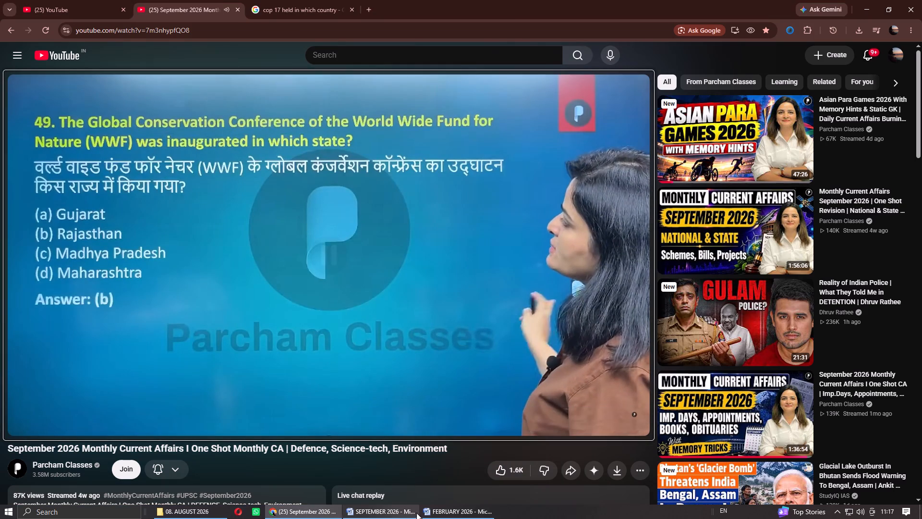
Return to the SEPTEMBER 2026 document in Word and merge the two cells of the blank row above the BRICS Summit entry.
left_click(401, 515)
left_click_drag(556, 364, 587, 363)
right_click(587, 363)
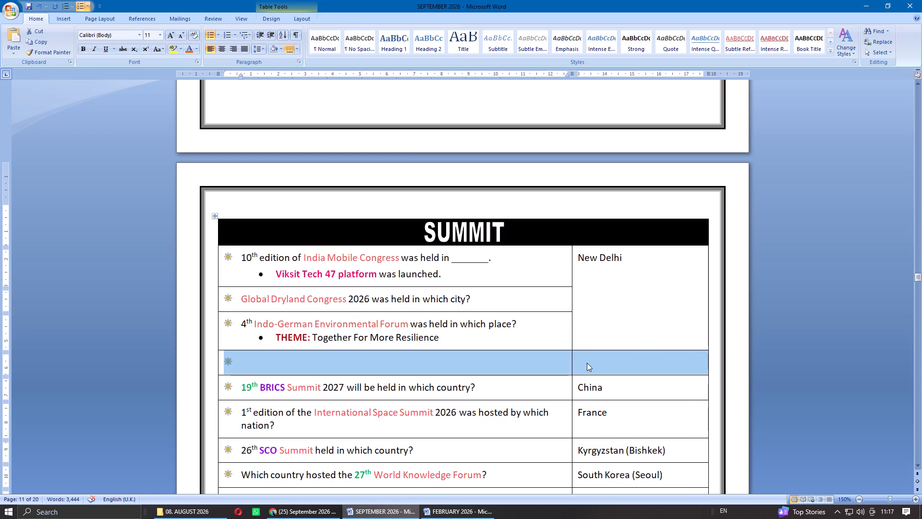
left_click(614, 432)
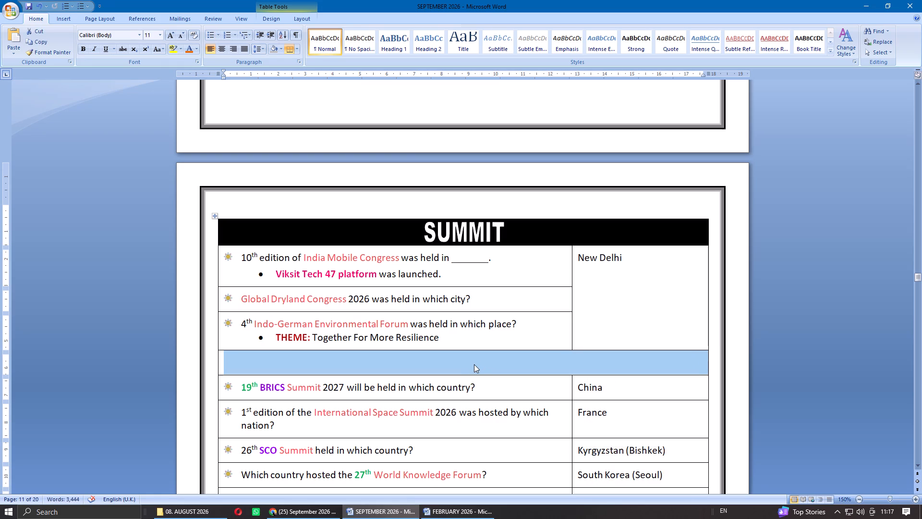
Insert another bulleted two-column row between the Indo-German Environmental Forum entry and the merged row.
left_click(496, 332)
right_click(496, 332)
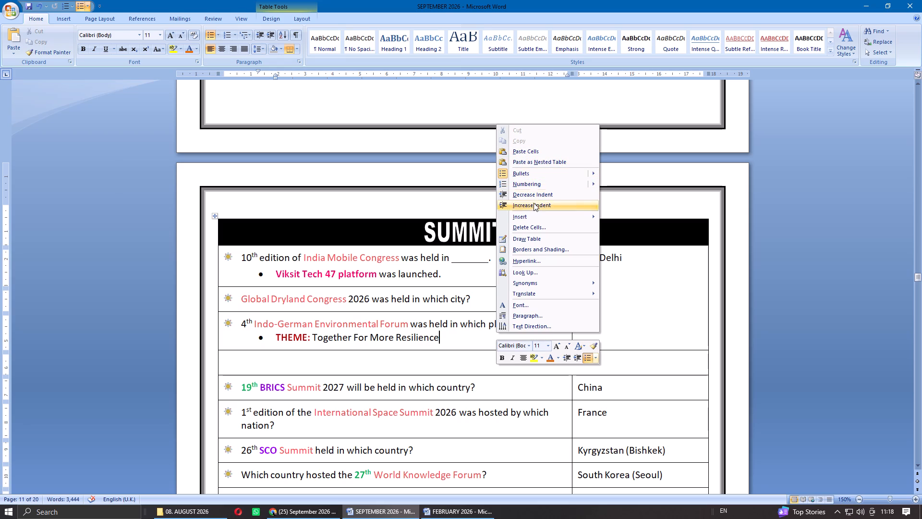
left_click(625, 253)
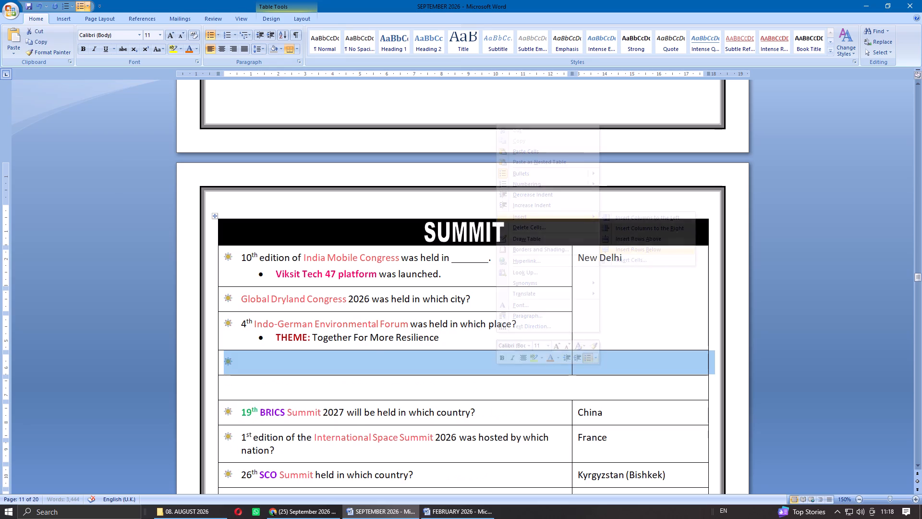
left_click(377, 357)
Set the paragraph spacing before and after in the merged row to 2 pt.
left_click(465, 389)
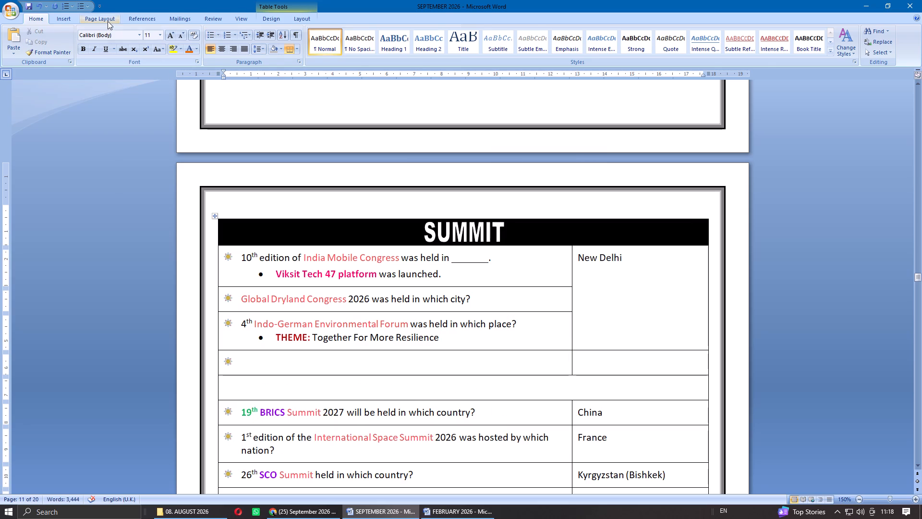
left_click(107, 21)
left_click(390, 41)
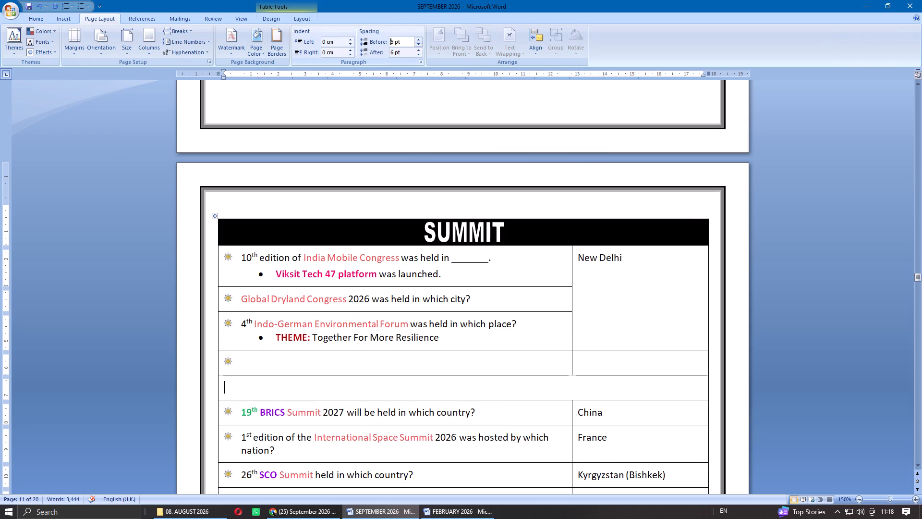
left_click_drag(394, 41, 378, 48)
type("2")
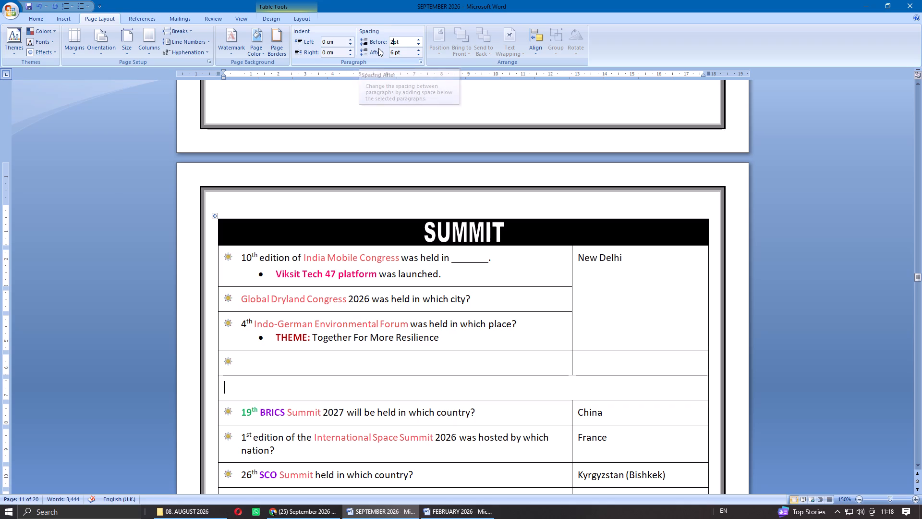
key("space")
left_click_drag(393, 51, 378, 57)
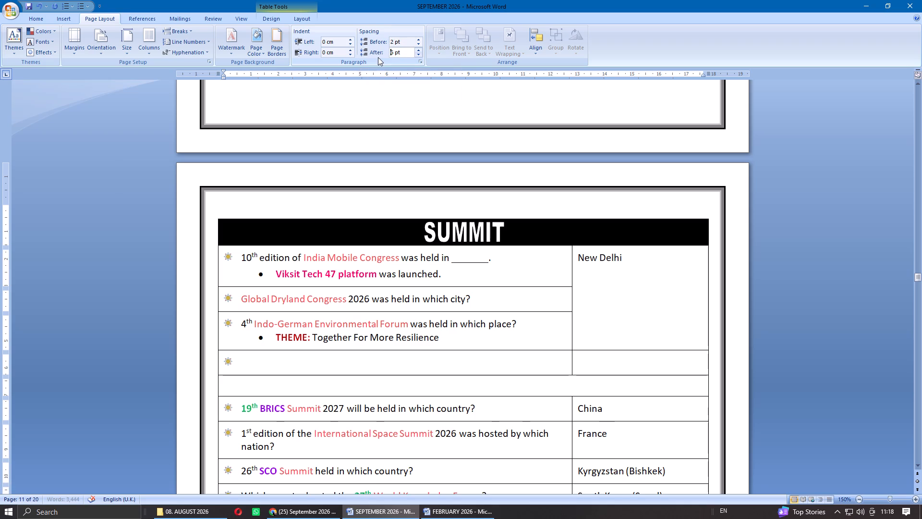
left_click_drag(396, 51, 387, 51)
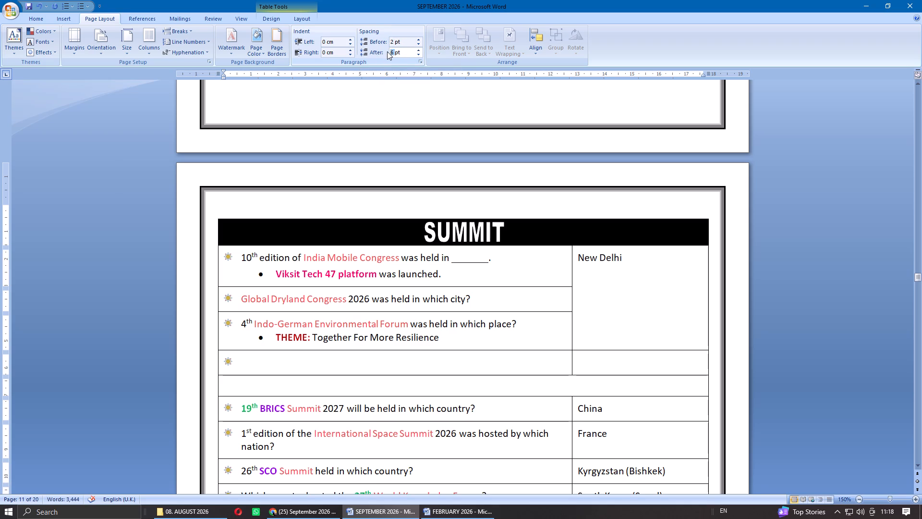
type("2")
key("space")
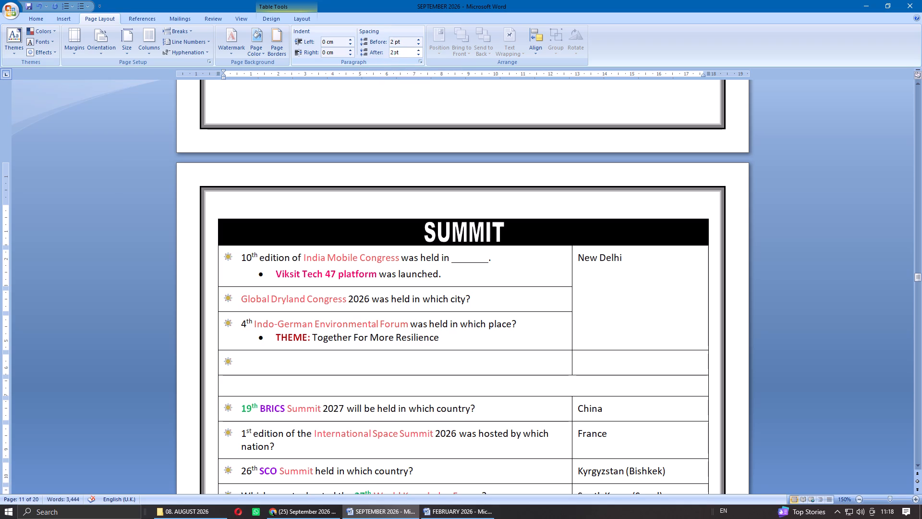
Centre the merged row's text and shade the row grey.
left_click(376, 389)
left_click(27, 18)
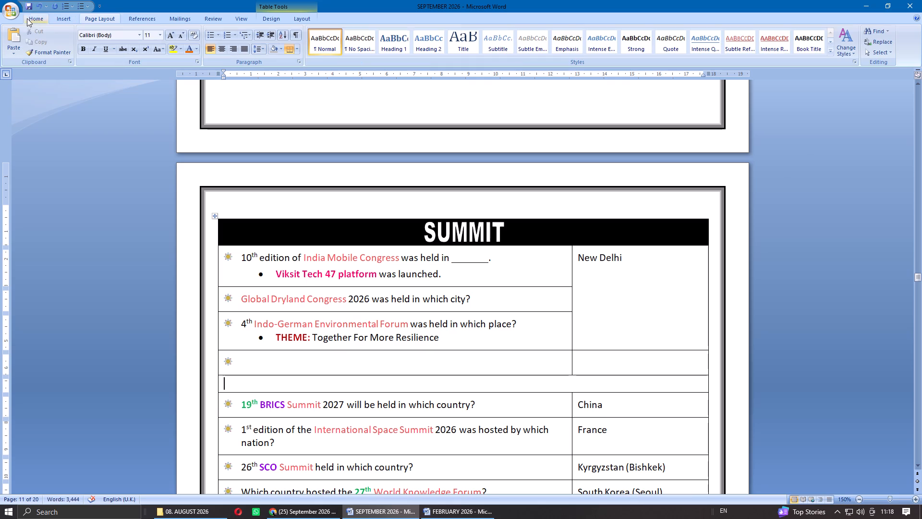
left_click(224, 51)
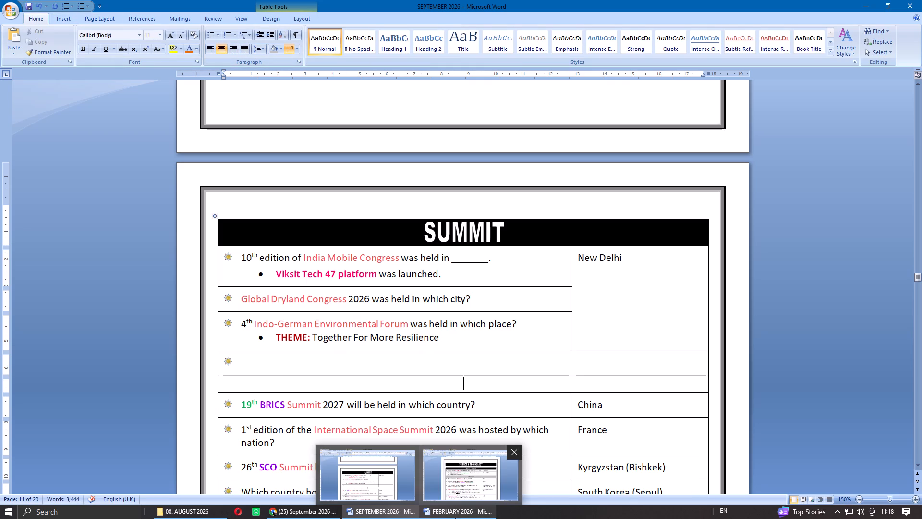
left_click(273, 50)
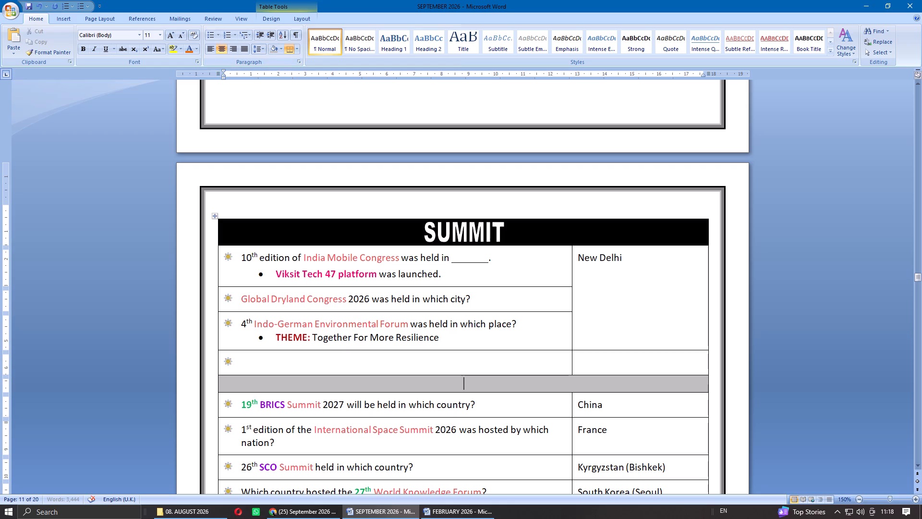
Enter the bold subheading "INTERNATIONAL" in the grey merged row.
key("ctrl+b")
key("i")
key("BackSpace")
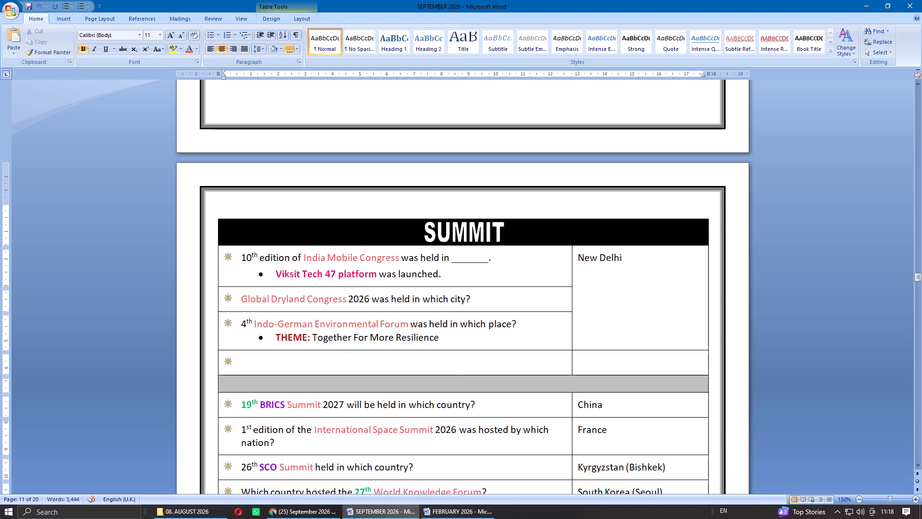
type("INTERN")
key("s")
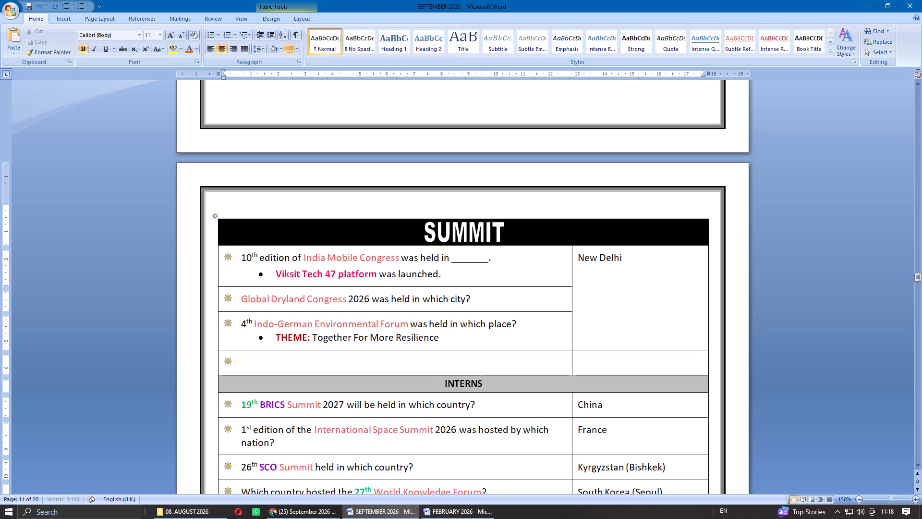
key("BackSpace")
type("ATIONAK")
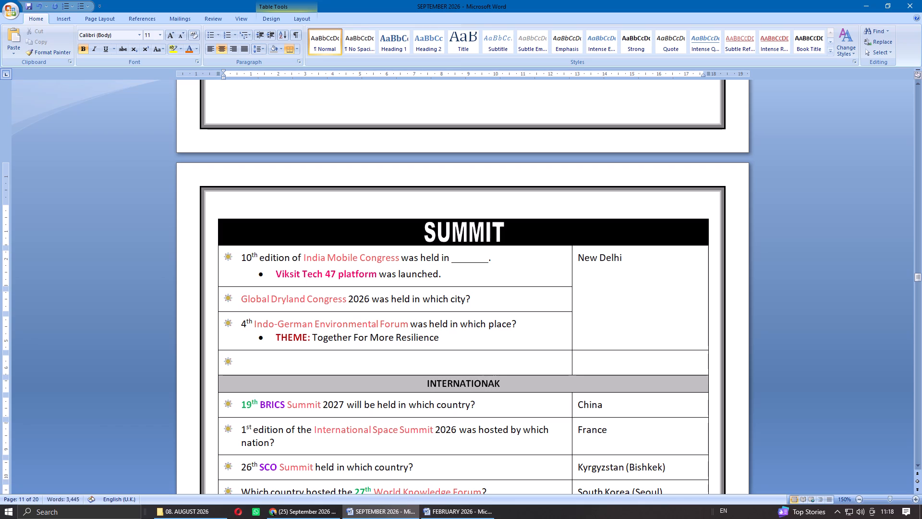
key("BackSpace")
type(";L")
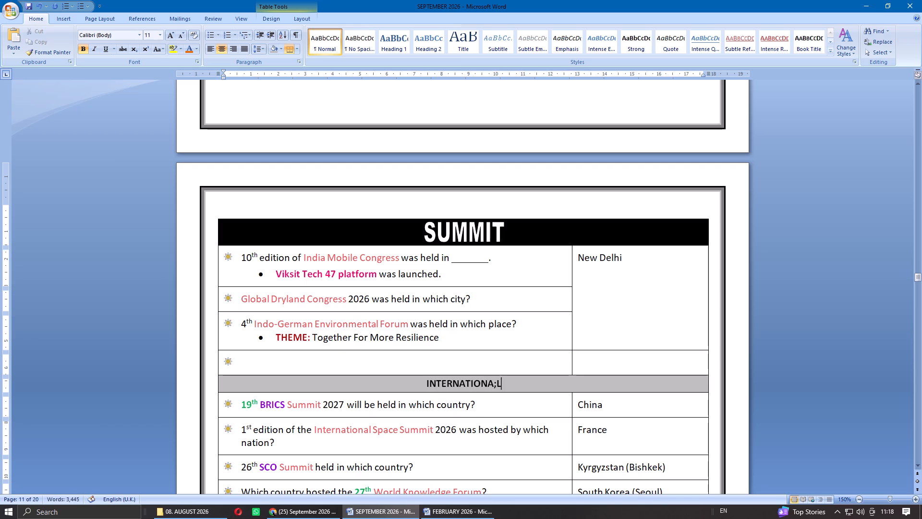
key("BackSpace")
key("BackSpace")
key("semicolon")
key("BackSpace")
key("l")
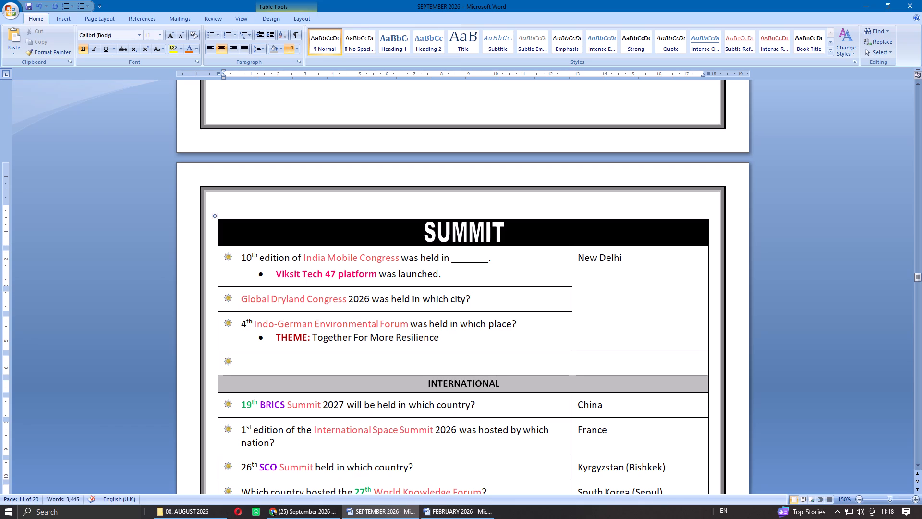
In the empty bulleted row above INTERNATIONAL, enter "The Global Conservation Conference of WWF was inaugurated in which state?".
left_click(437, 361)
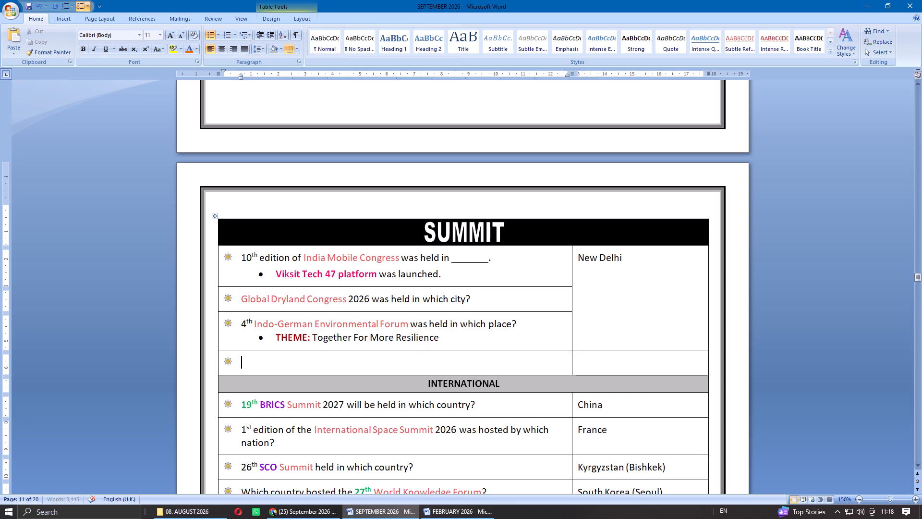
left_click(889, 2)
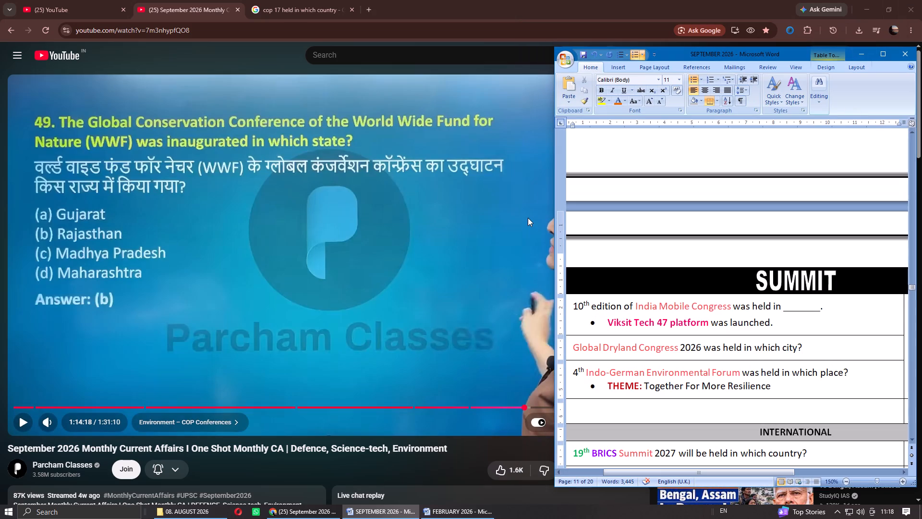
key("t")
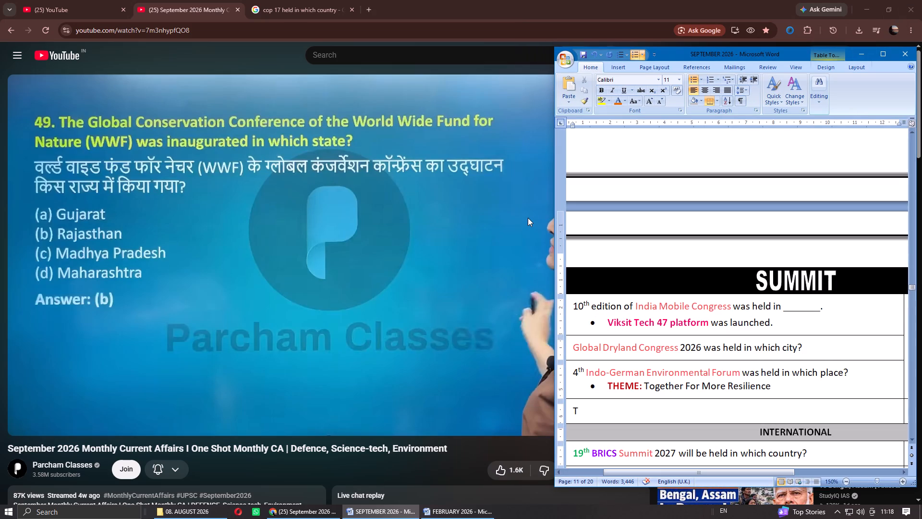
type("he")
key("space")
key("shift+g")
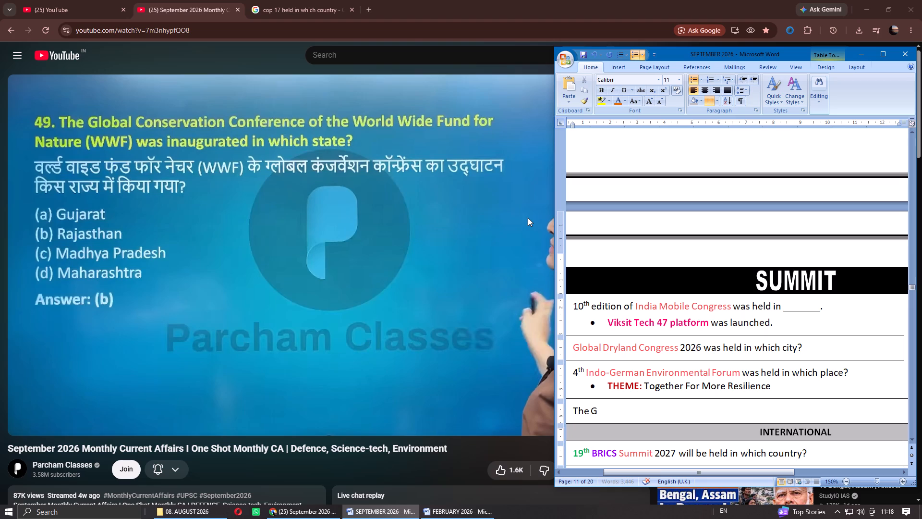
type("loba")
type("l")
key("space")
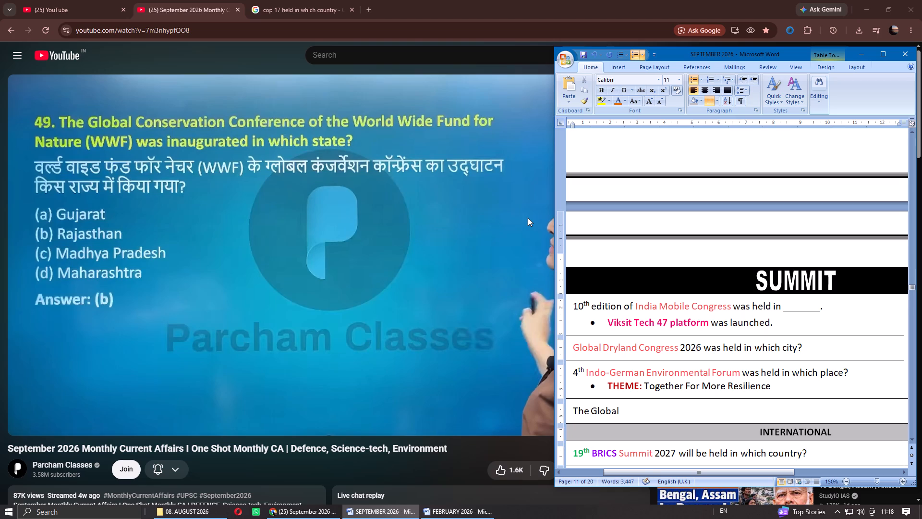
key("shift+c")
type("onservatio")
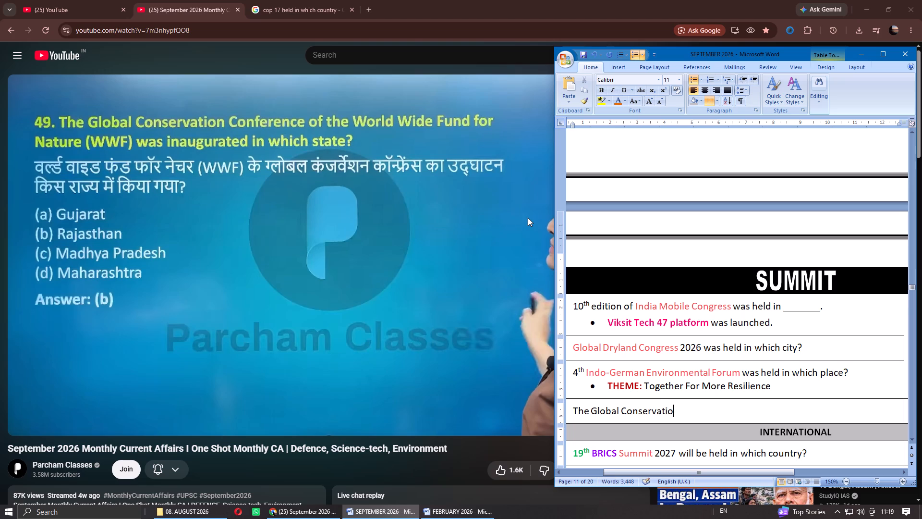
type("n")
key("space")
type("Co")
type("nfere")
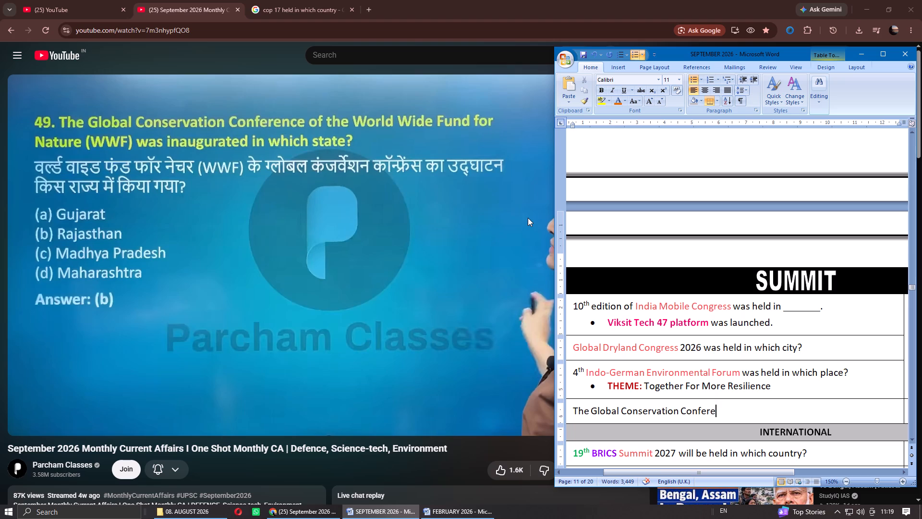
type("nce o")
type("f")
key("space")
type("WW")
type("F")
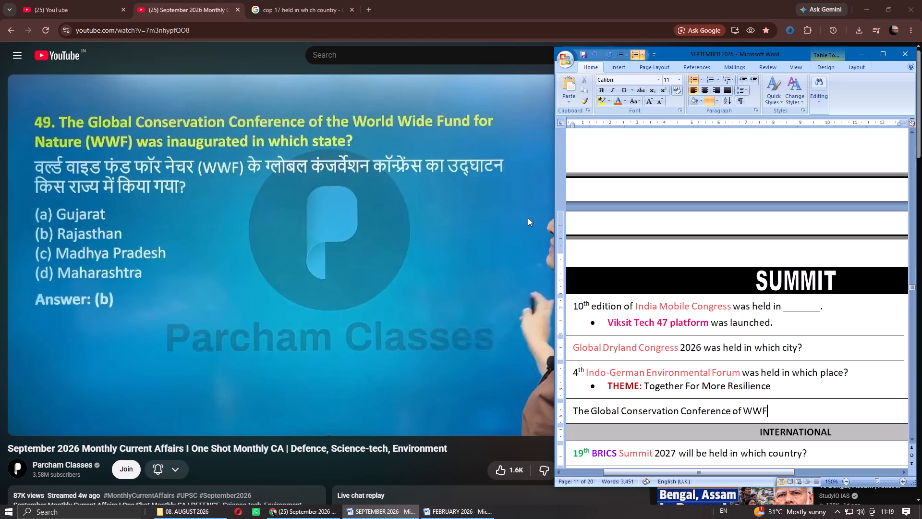
key("space")
type("was inaugurated")
key("BackSpace")
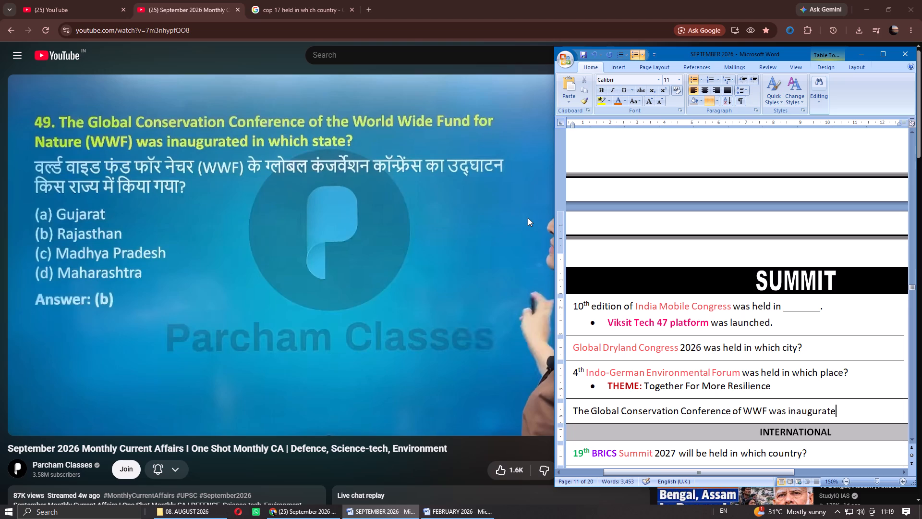
type("d in which state")
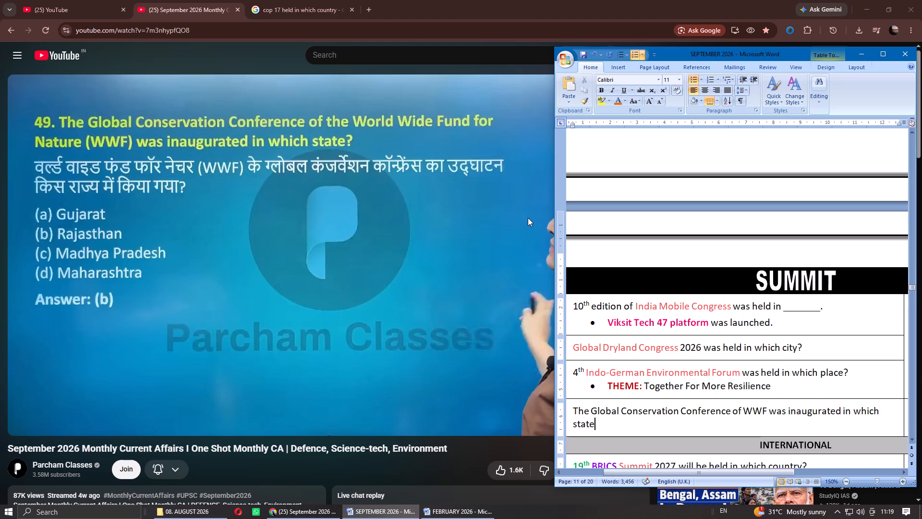
key("shift+question")
Colour "Global Conservation Conference" in the new question with the salmon red used for the other event names.
left_click_drag(606, 414, 687, 408)
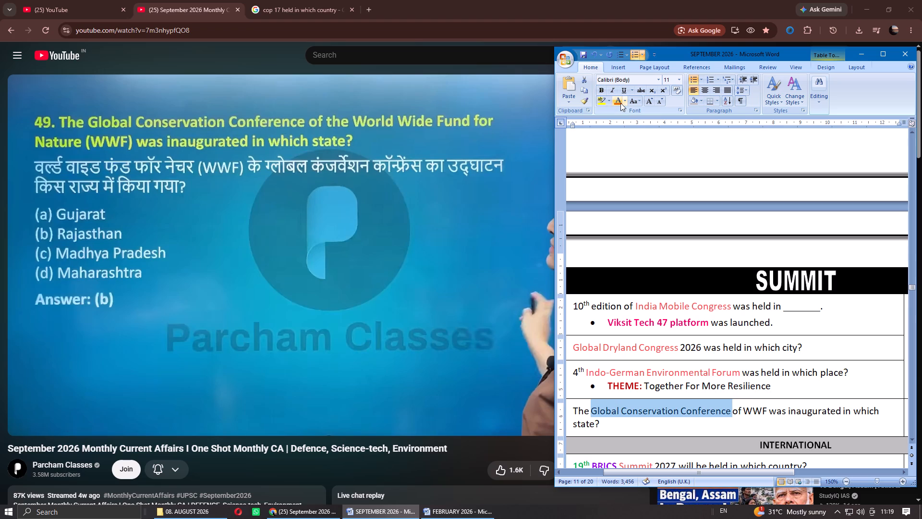
left_click(624, 100)
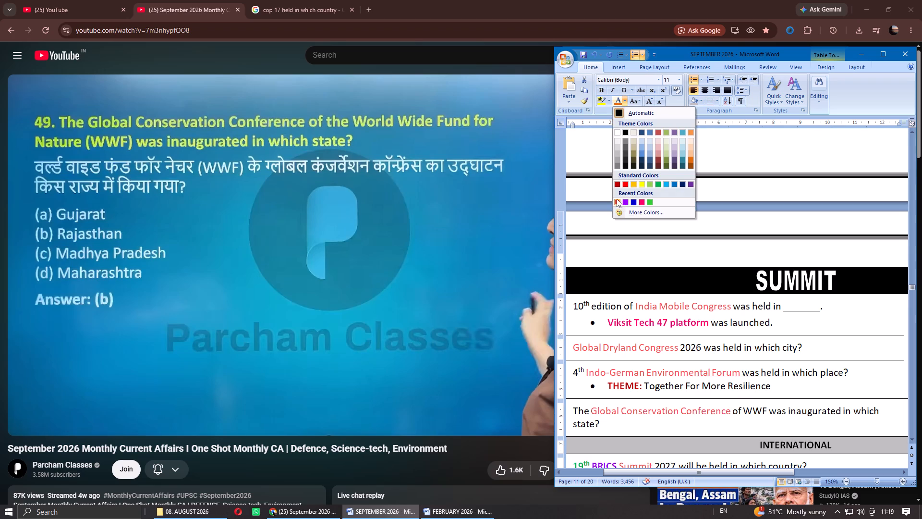
left_click(617, 199)
Make "WWF" in the new question bold and purple.
double_click(762, 414)
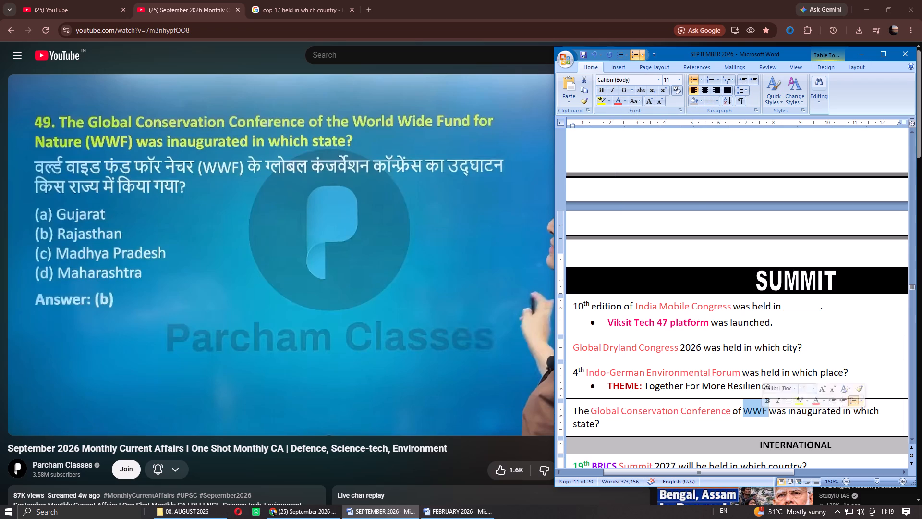
left_click(601, 92)
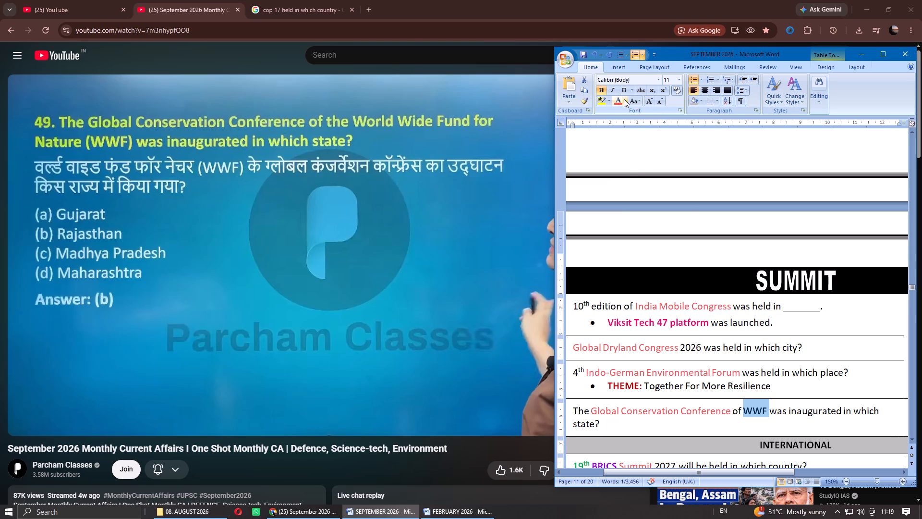
left_click(624, 99)
left_click(629, 201)
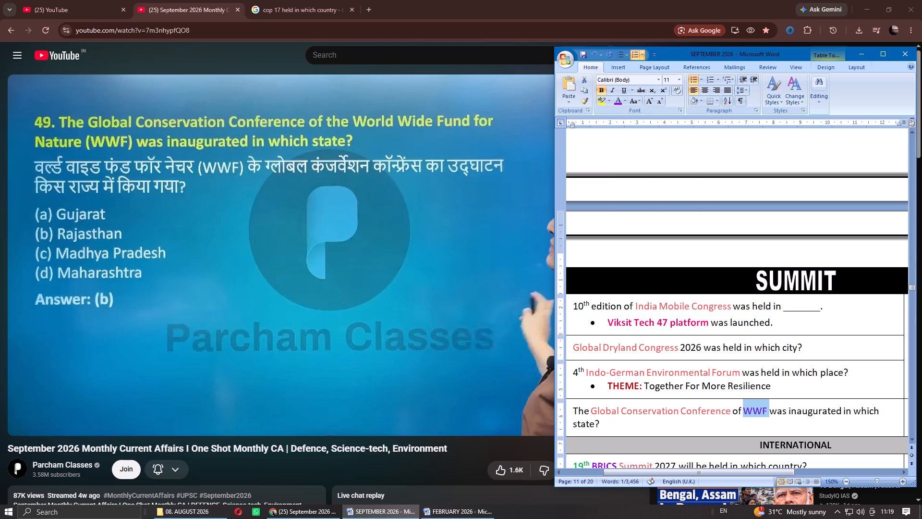
Enter "Rajasthan" in the WWF question's answer cell and save the document.
left_click(841, 411)
key("Tab")
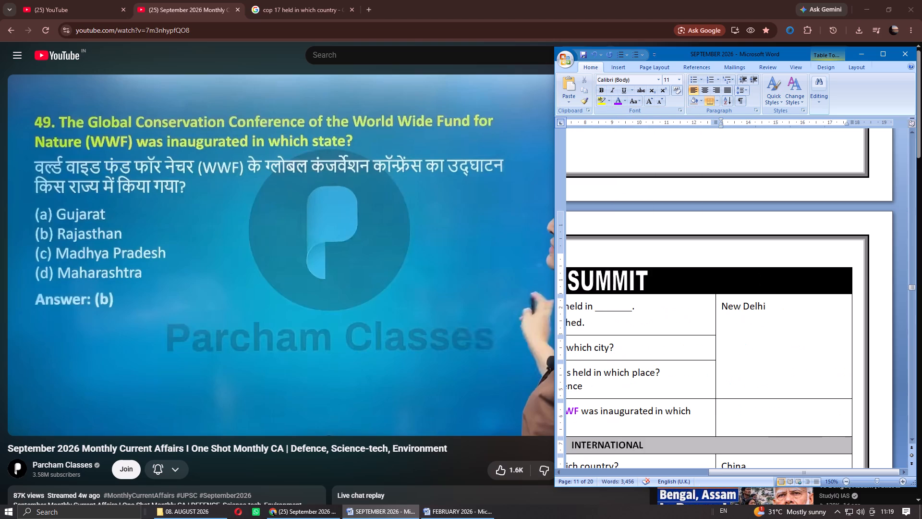
type("ra")
key("j")
type("asthan")
key("space")
key("Home")
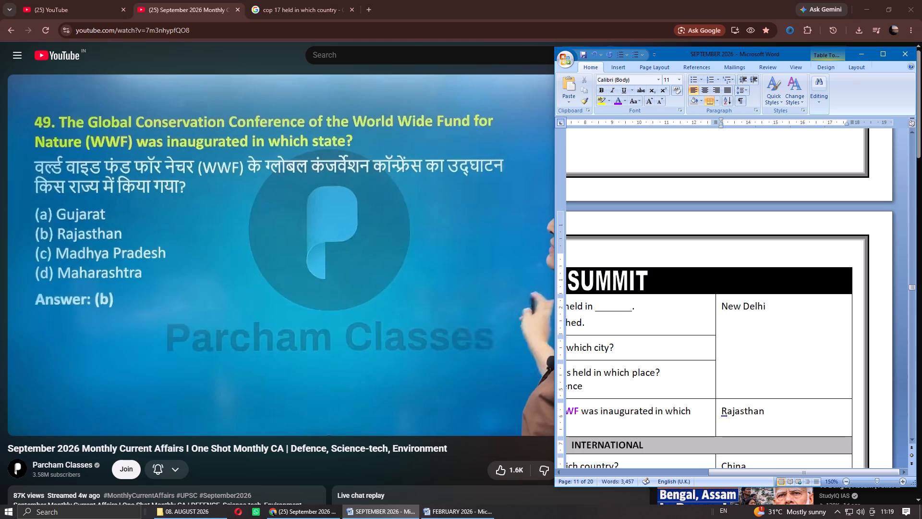
key("Left")
key("Right")
key("Right")
key("Right")
key("Right")
key("Right")
key("Right")
key("Right")
key("Right")
key("Right")
key("Right")
key("Right")
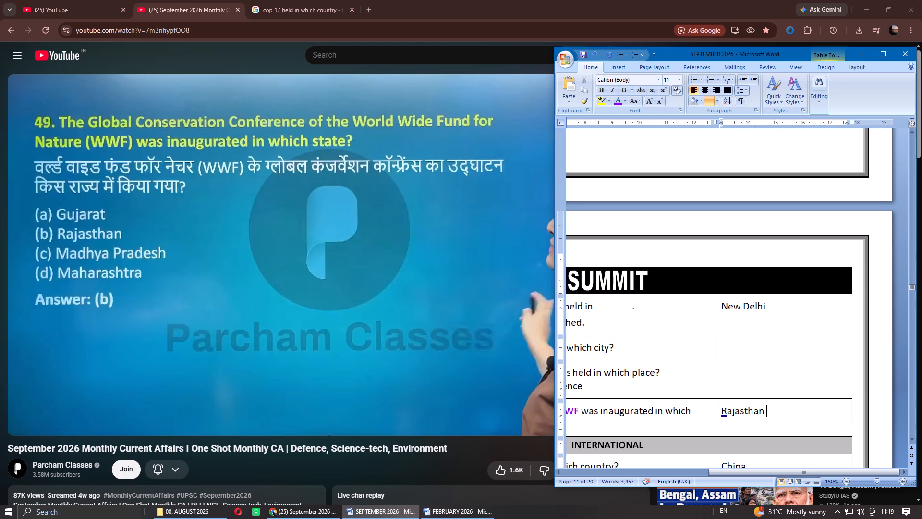
key("BackSpace")
key("Right")
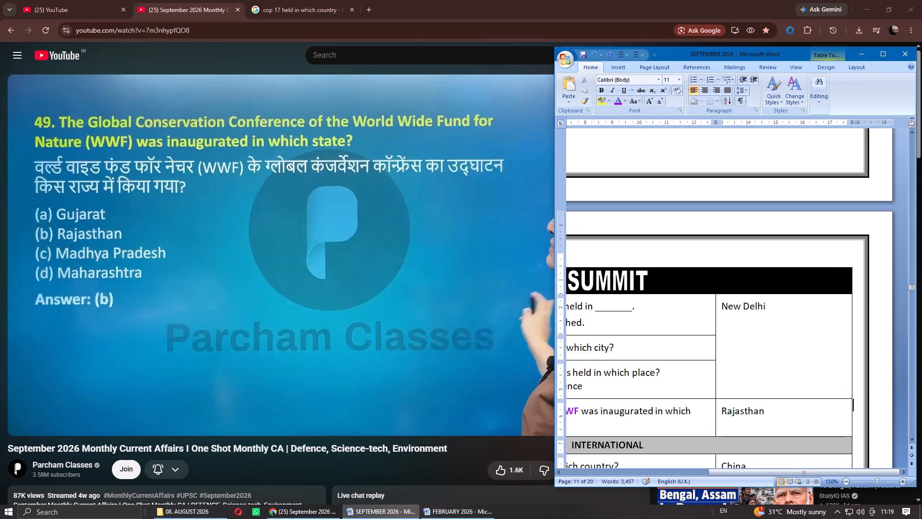
key("Left")
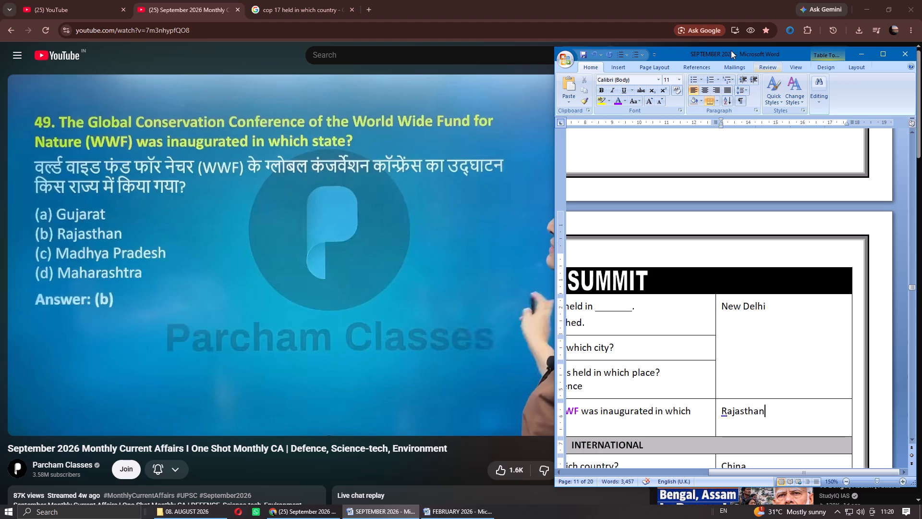
left_click(579, 56)
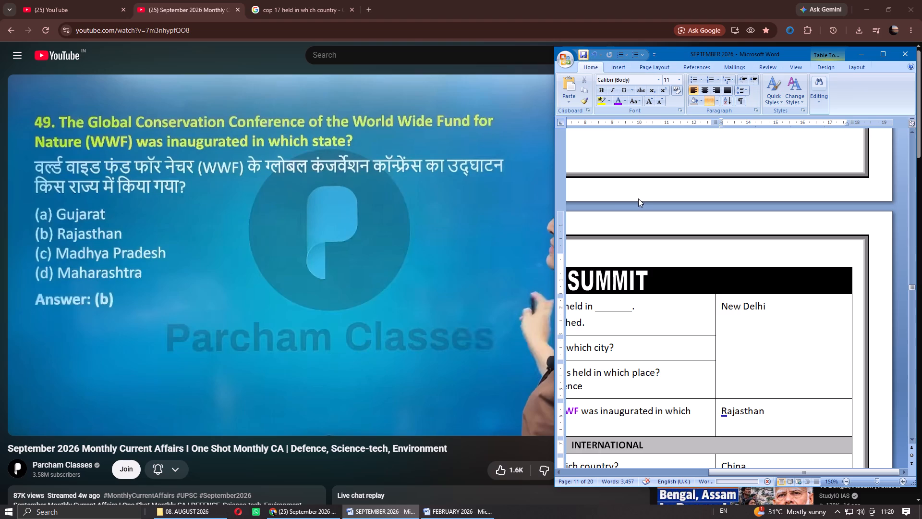
Switch to the browser and resume the lecture video for the WWF conference explanation.
left_click(344, 256)
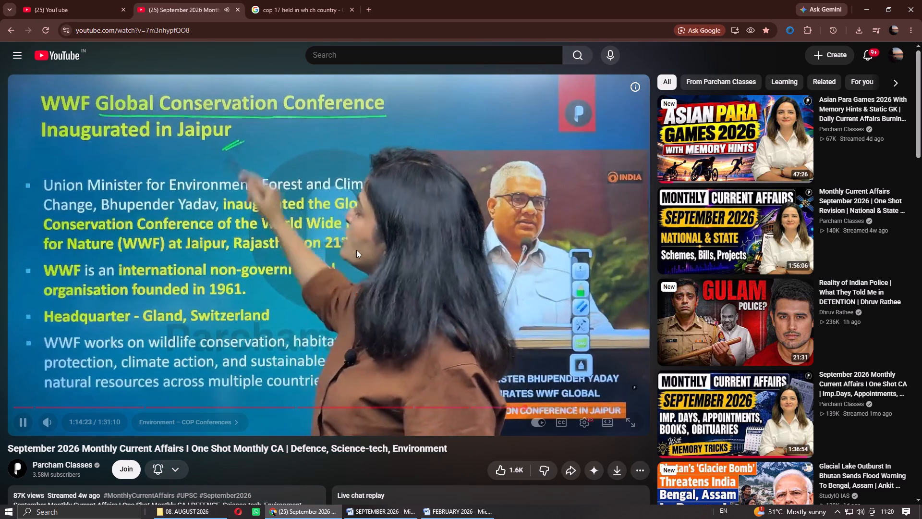
Return to the SEPTEMBER 2026 document in Word and extend the WWF answer to "Rajasthan, Jaipur".
left_click(457, 518)
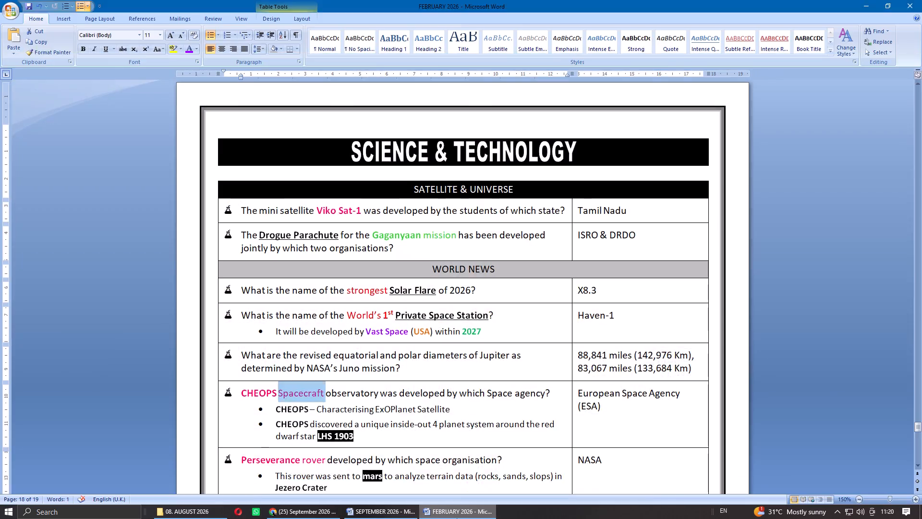
left_click(457, 518)
left_click(399, 517)
key("space")
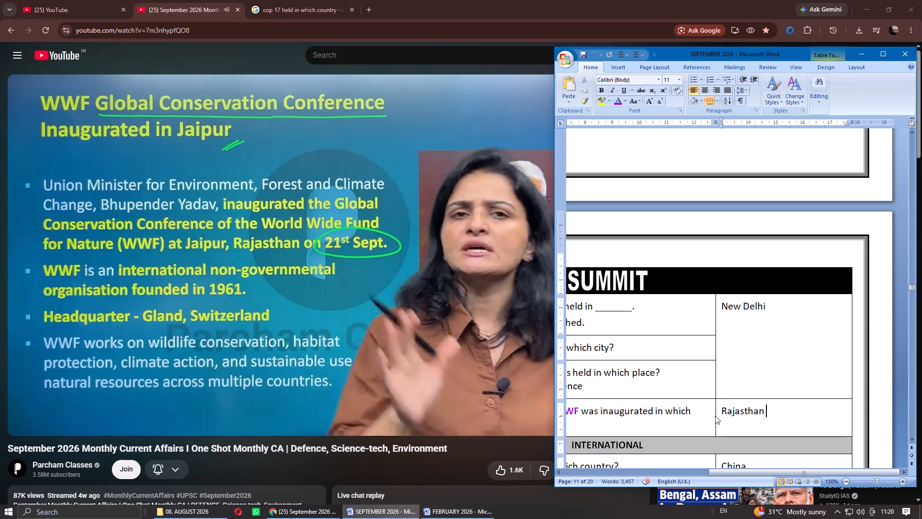
key("BackSpace")
type(",")
key("space")
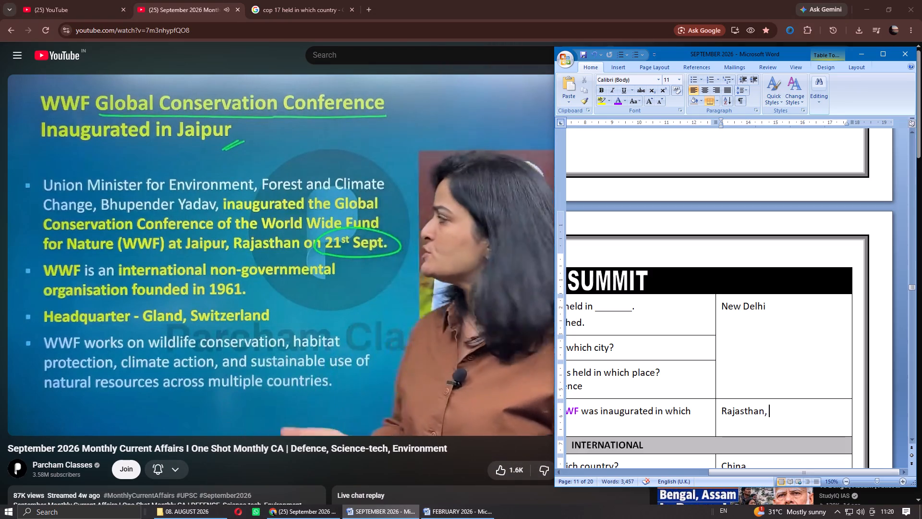
type("Ja")
type("ipur")
left_click(733, 345)
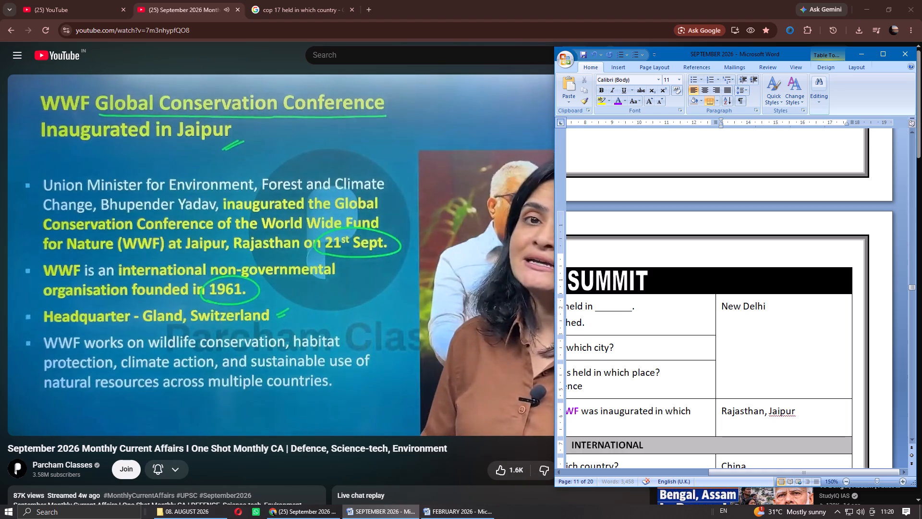
Exclude "Jaipur" in the WWF answer from spelling and grammar checking, and save the document.
double_click(779, 416)
left_click(679, 475)
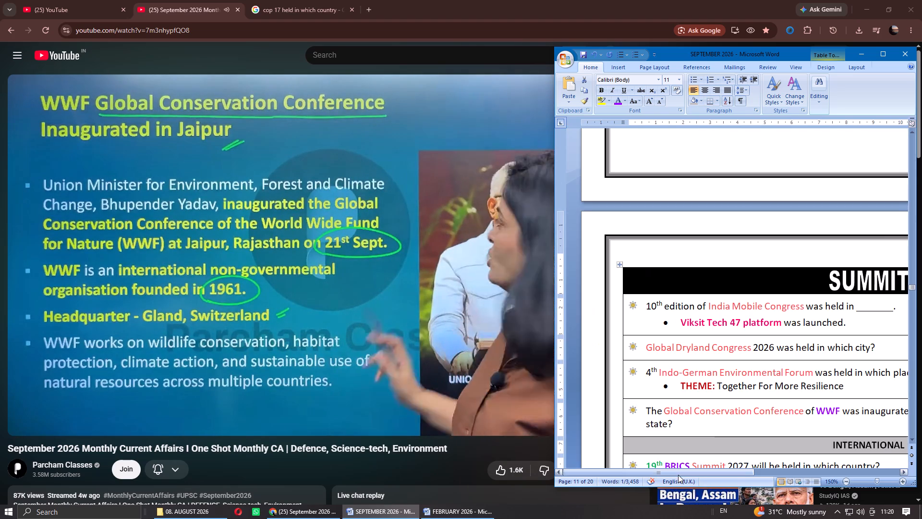
left_click_drag(707, 471, 809, 464)
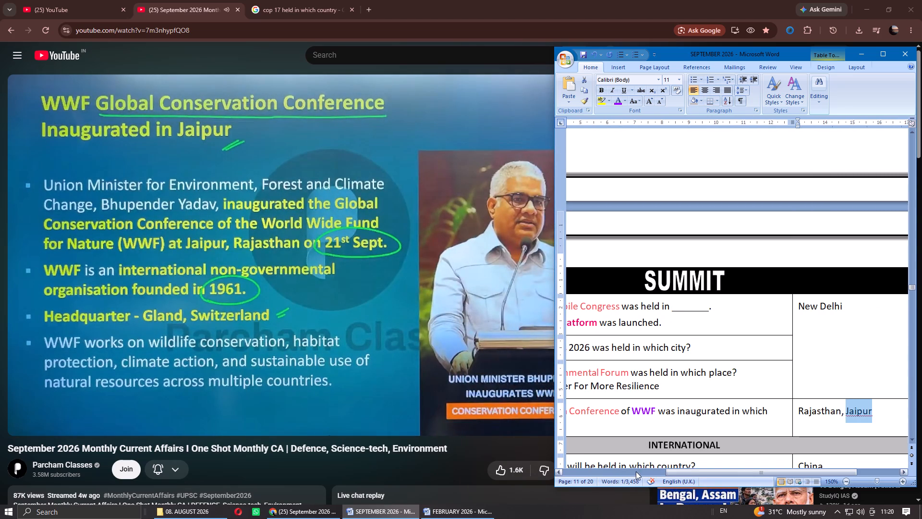
left_click(671, 479)
left_click(731, 300)
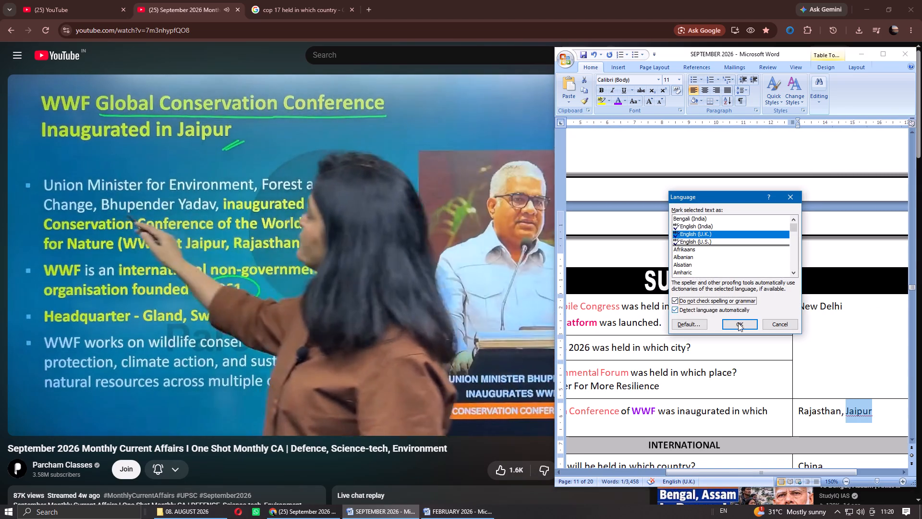
left_click(738, 325)
left_click(716, 415)
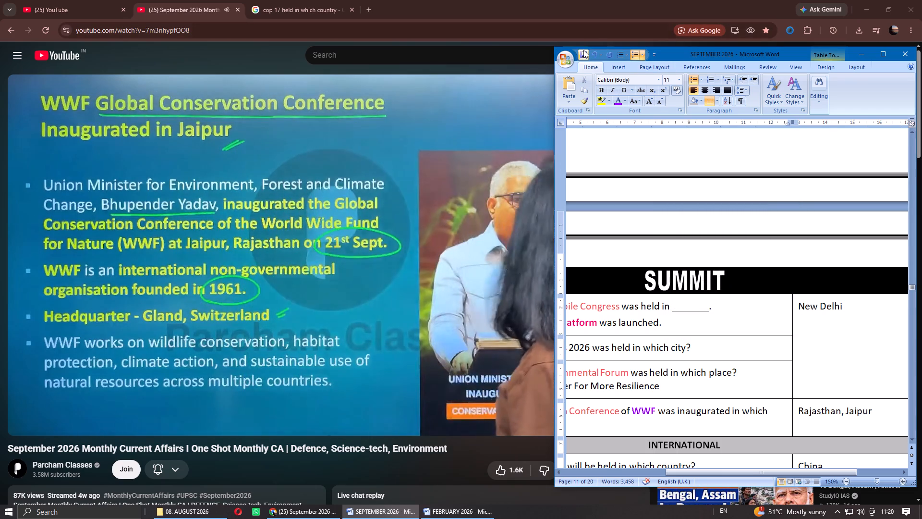
left_click(583, 52)
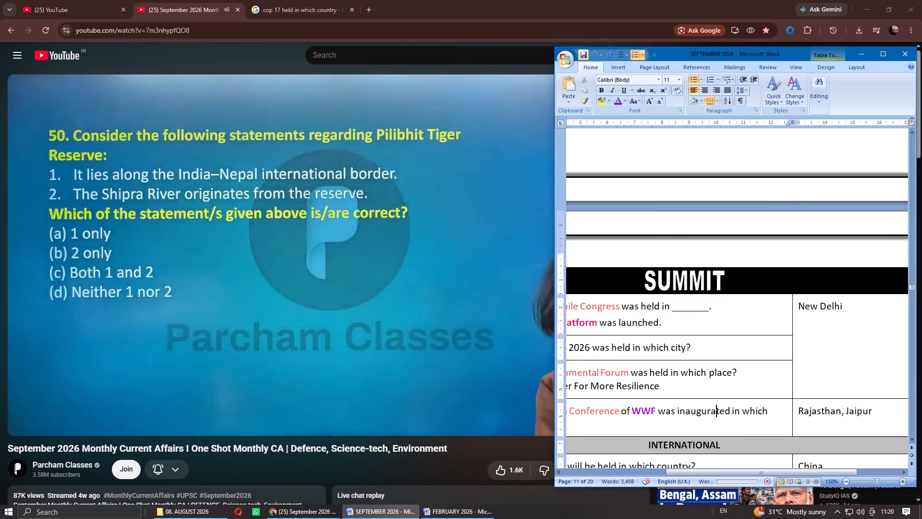
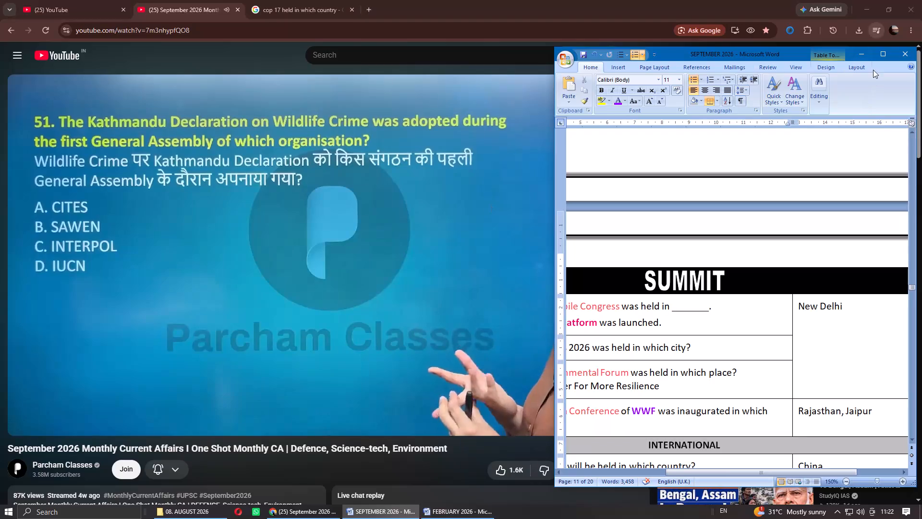
Switch to the browser and advance the lecture video past the wildlife crime question to the first PRAMAAN certificates explanation.
left_click(864, 53)
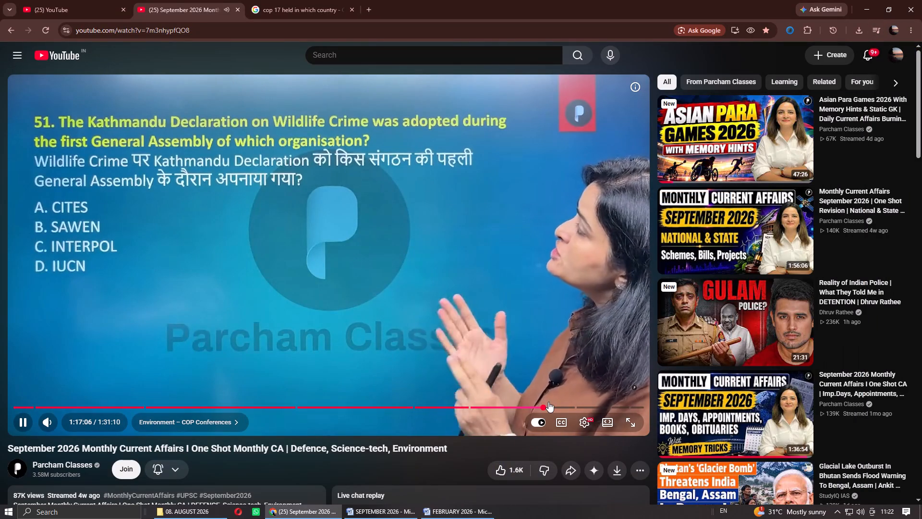
left_click(552, 403)
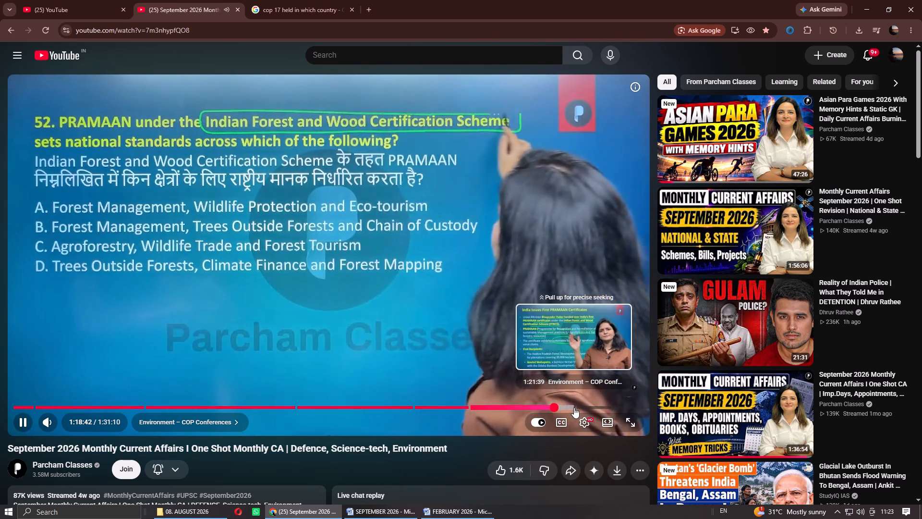
left_click(574, 408)
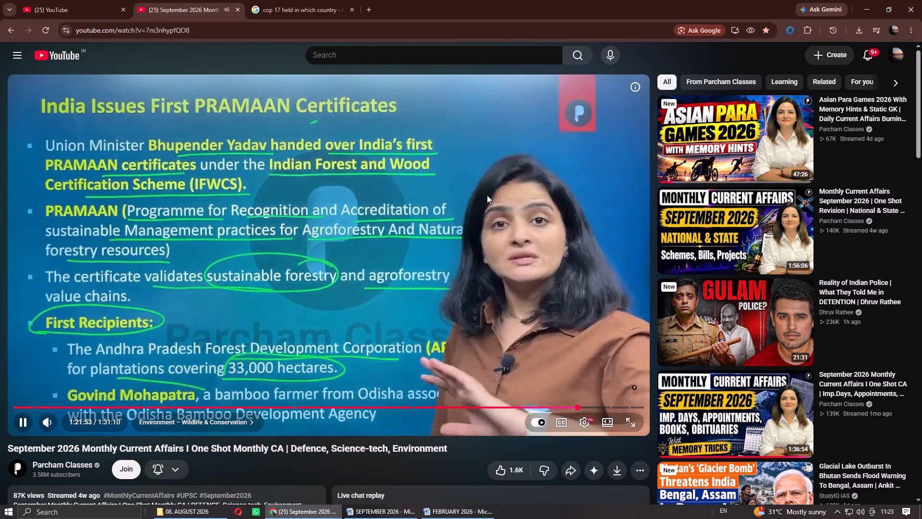
left_click(465, 181)
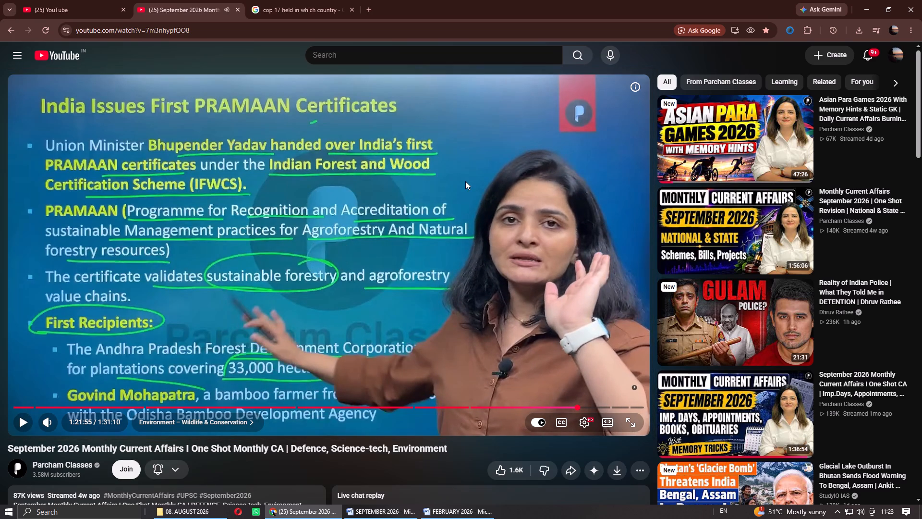
left_click(419, 183)
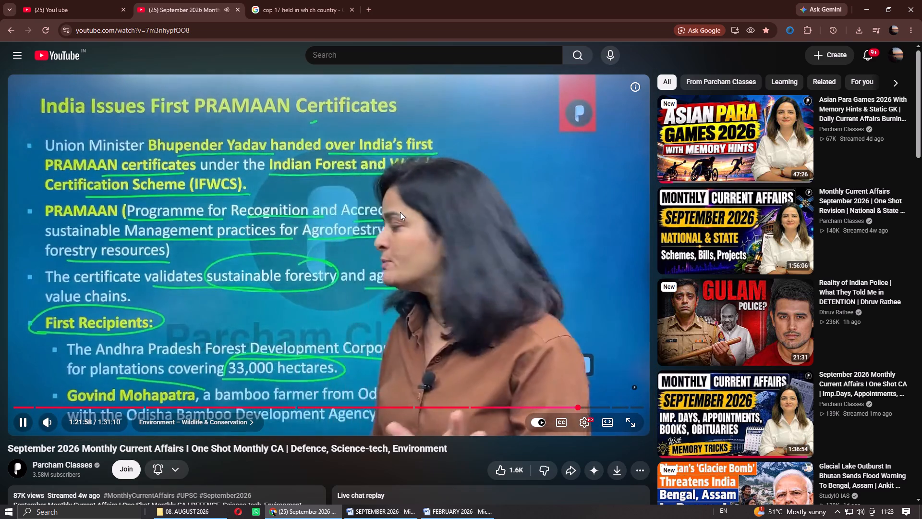
Skip ahead in the lecture video through question 53 on Kallakkadal events to the Kallakkadal (Swell Surge) explanation slide.
key("Right")
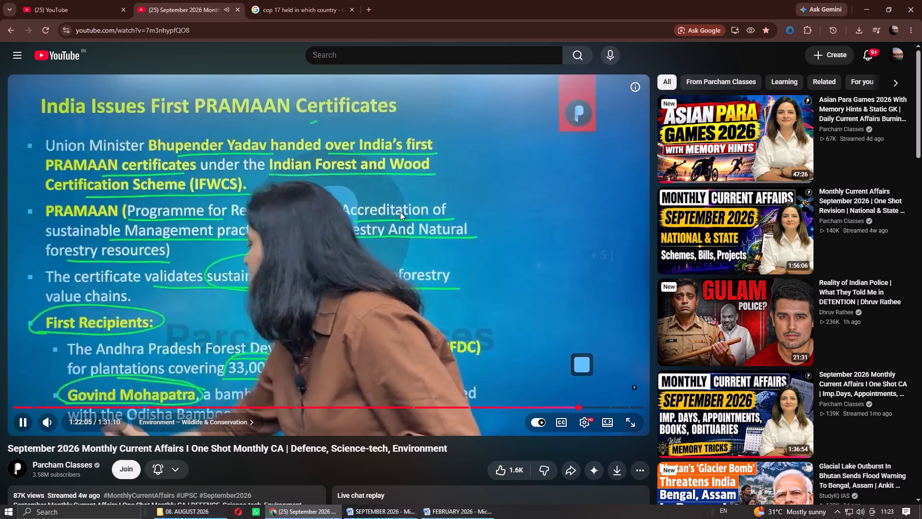
key("Right")
key("Right")
key("Right")
key("Right")
key("Right")
key("Right")
key("Right")
key("Right")
key("Right")
key("Right")
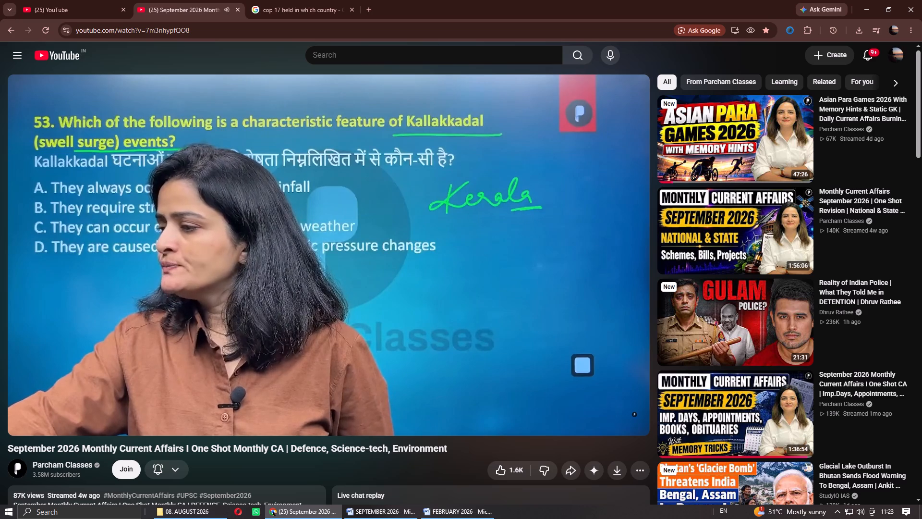
key("Right")
key("Right")
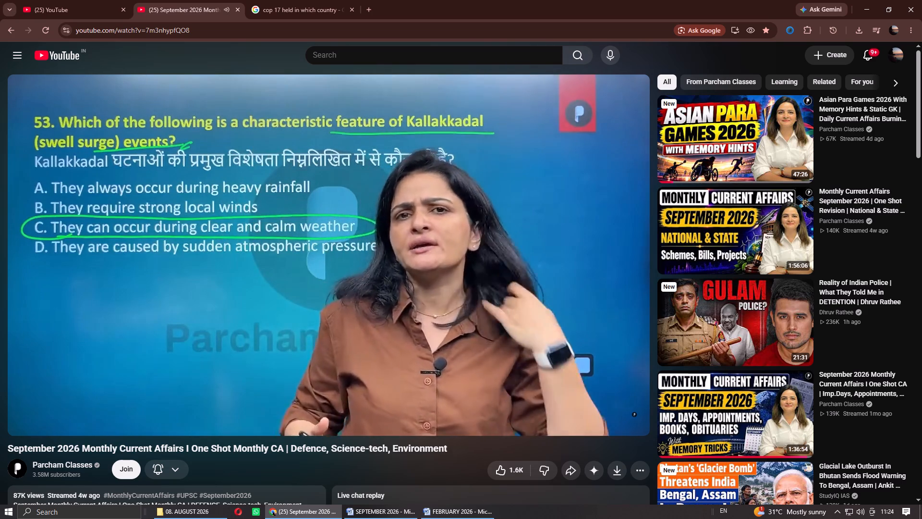
key("Right")
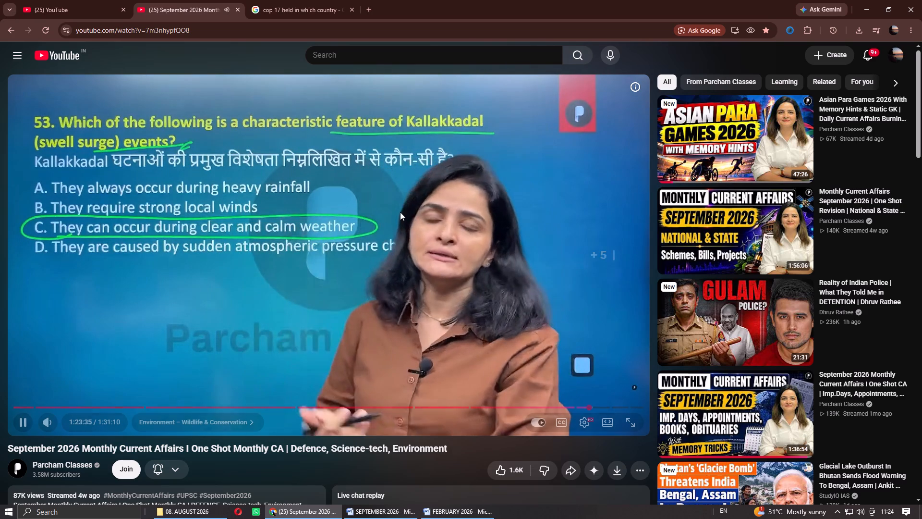
key("Right")
key("Right")
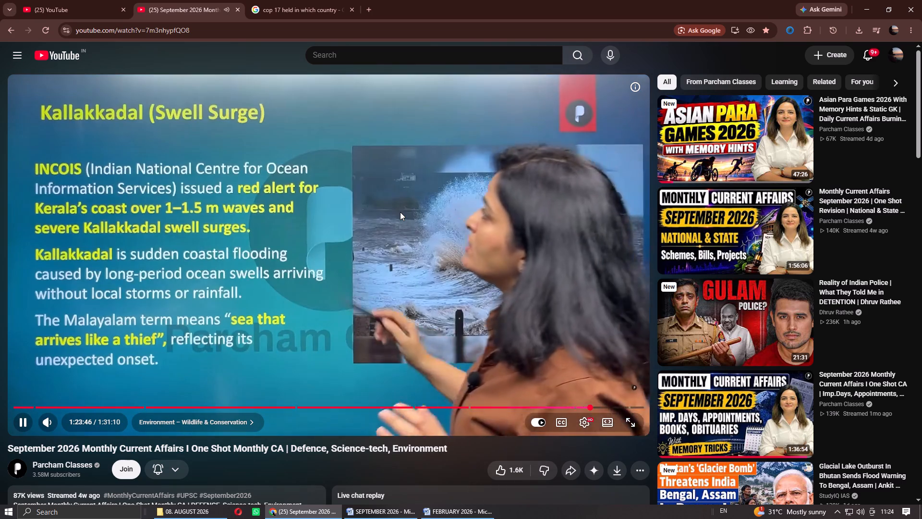
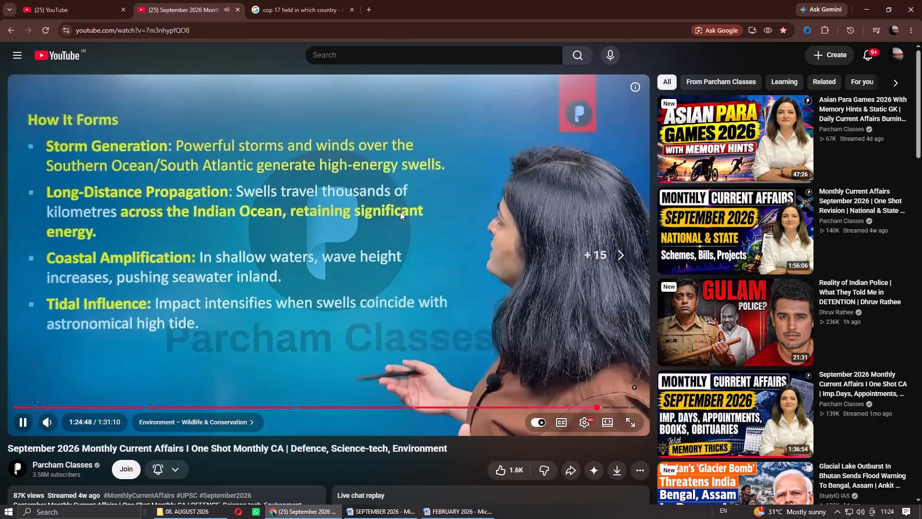
Skip ahead in the lecture video past the Kallakkadal explanation to the Environment summary slide on Project Cheetah and tiger reserves.
key("Right")
key("Right")
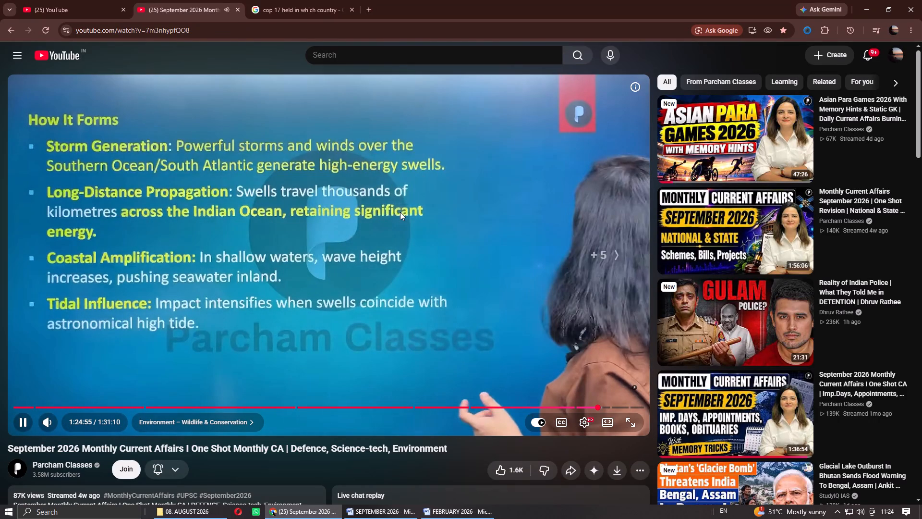
key("Right")
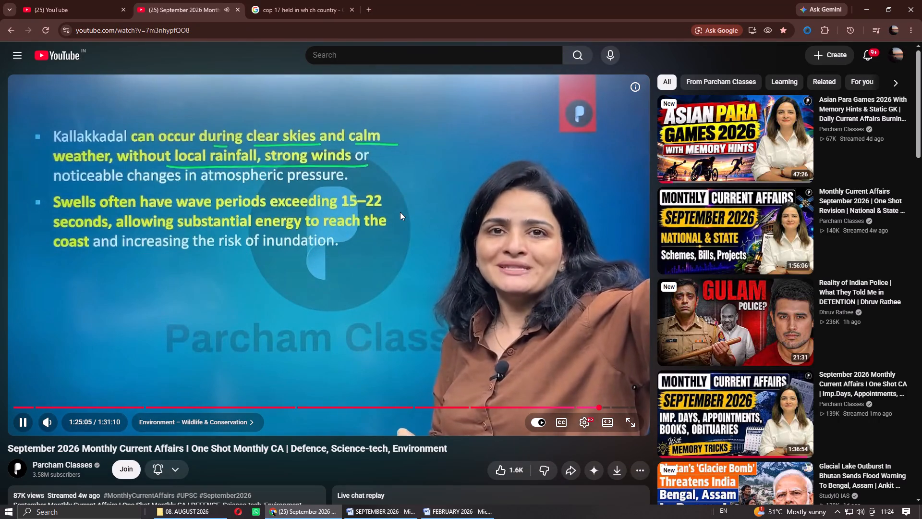
key("Right")
key("Right")
key("Right")
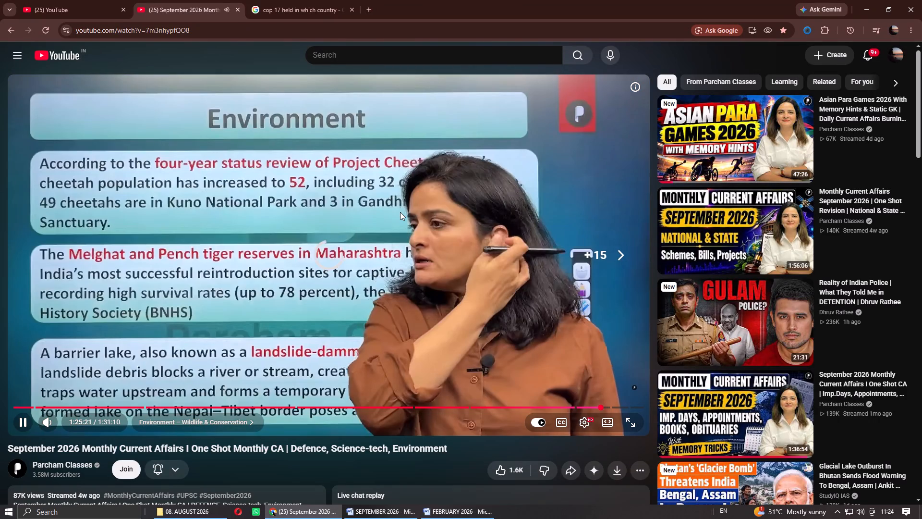